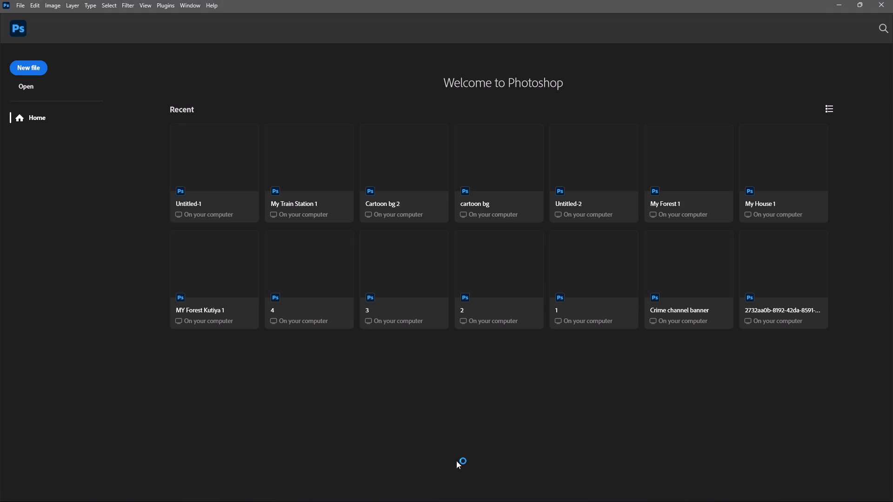
Open the recent document "My Train Station 1".
{"action": "left_click", "coordinate": [294, 159]}
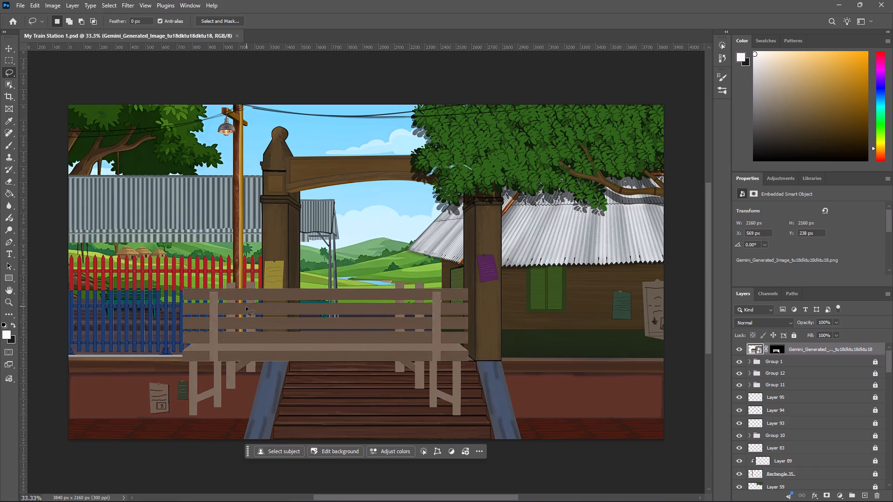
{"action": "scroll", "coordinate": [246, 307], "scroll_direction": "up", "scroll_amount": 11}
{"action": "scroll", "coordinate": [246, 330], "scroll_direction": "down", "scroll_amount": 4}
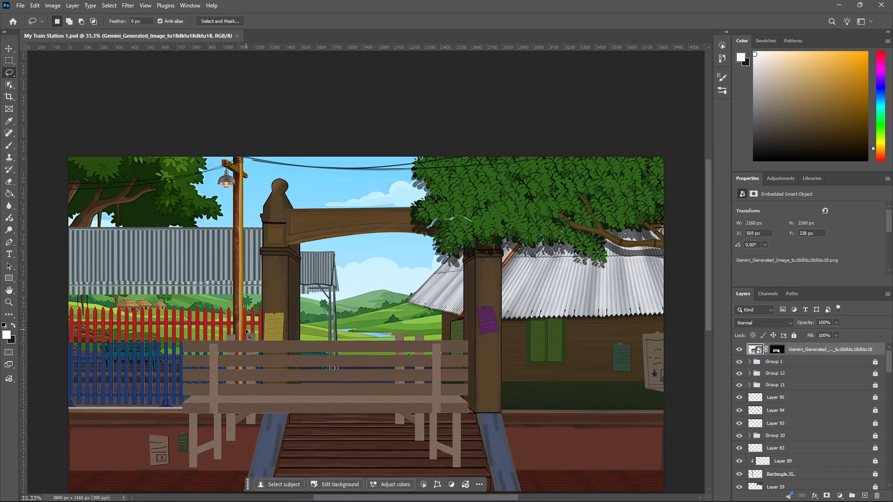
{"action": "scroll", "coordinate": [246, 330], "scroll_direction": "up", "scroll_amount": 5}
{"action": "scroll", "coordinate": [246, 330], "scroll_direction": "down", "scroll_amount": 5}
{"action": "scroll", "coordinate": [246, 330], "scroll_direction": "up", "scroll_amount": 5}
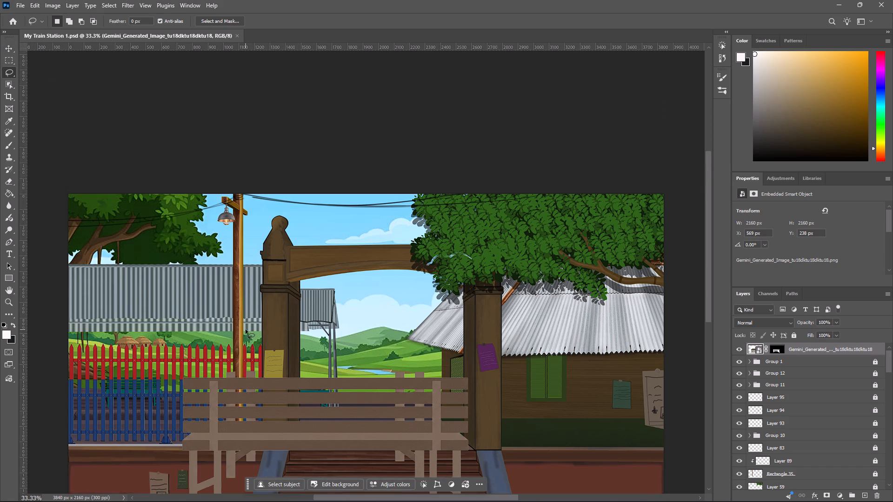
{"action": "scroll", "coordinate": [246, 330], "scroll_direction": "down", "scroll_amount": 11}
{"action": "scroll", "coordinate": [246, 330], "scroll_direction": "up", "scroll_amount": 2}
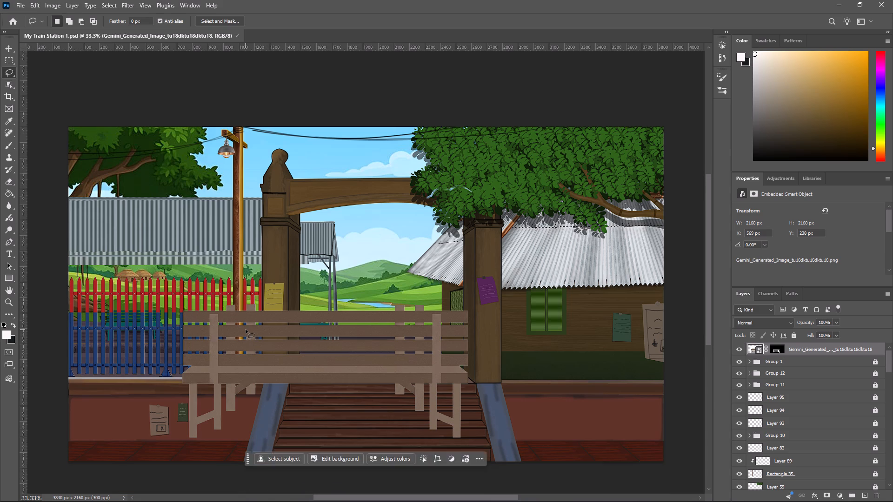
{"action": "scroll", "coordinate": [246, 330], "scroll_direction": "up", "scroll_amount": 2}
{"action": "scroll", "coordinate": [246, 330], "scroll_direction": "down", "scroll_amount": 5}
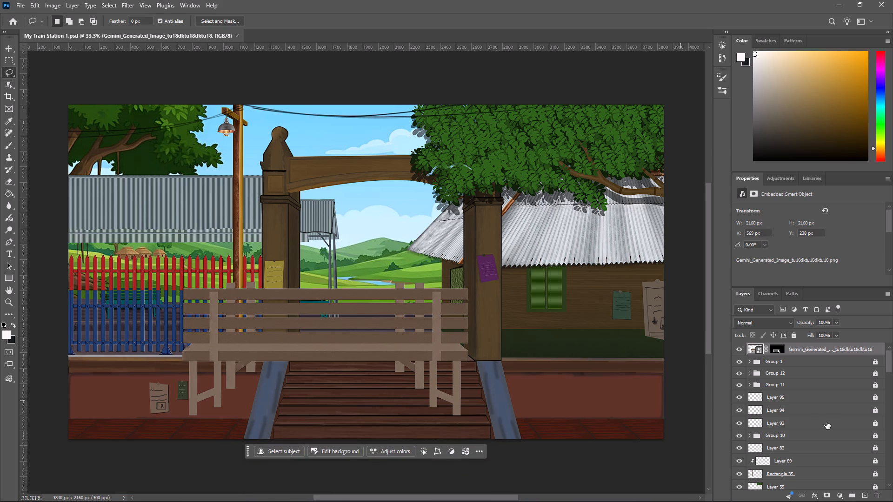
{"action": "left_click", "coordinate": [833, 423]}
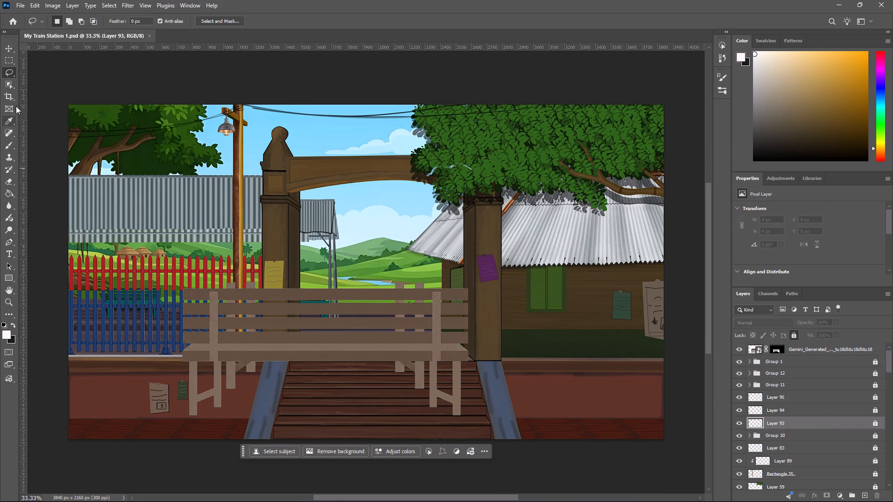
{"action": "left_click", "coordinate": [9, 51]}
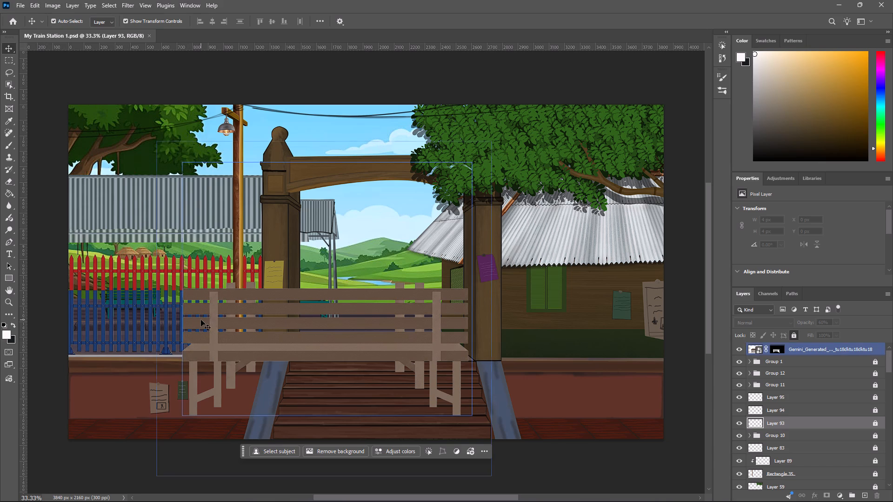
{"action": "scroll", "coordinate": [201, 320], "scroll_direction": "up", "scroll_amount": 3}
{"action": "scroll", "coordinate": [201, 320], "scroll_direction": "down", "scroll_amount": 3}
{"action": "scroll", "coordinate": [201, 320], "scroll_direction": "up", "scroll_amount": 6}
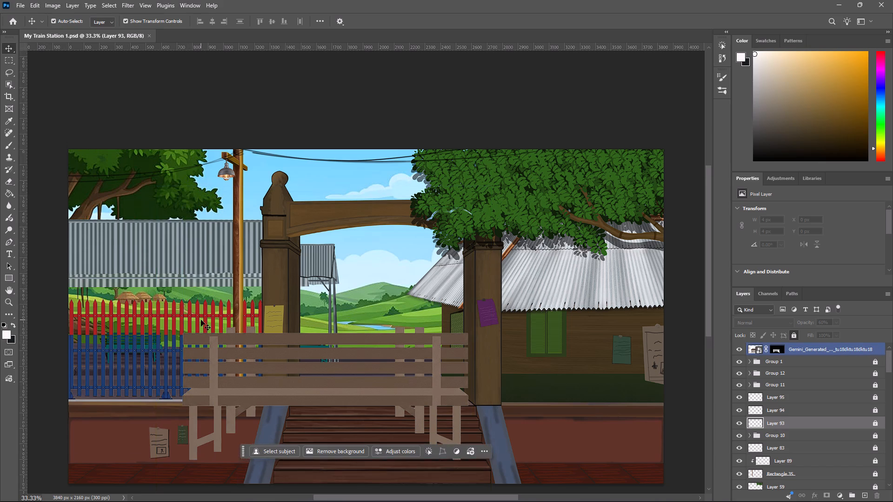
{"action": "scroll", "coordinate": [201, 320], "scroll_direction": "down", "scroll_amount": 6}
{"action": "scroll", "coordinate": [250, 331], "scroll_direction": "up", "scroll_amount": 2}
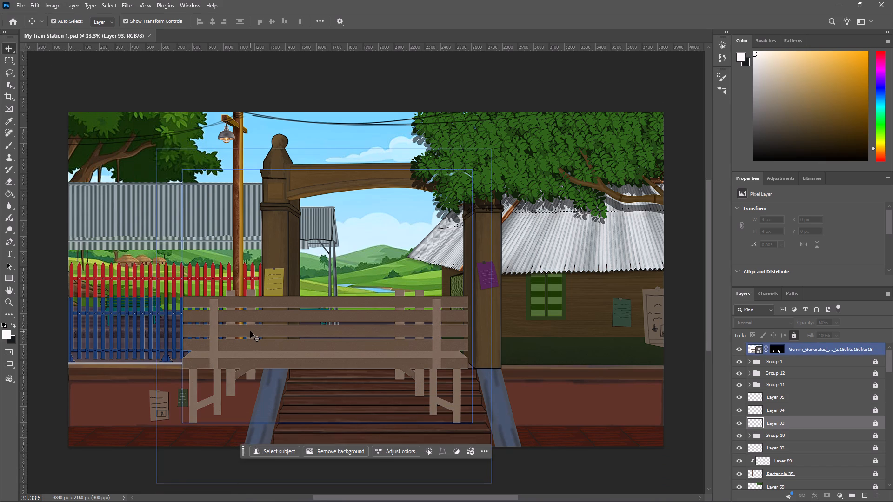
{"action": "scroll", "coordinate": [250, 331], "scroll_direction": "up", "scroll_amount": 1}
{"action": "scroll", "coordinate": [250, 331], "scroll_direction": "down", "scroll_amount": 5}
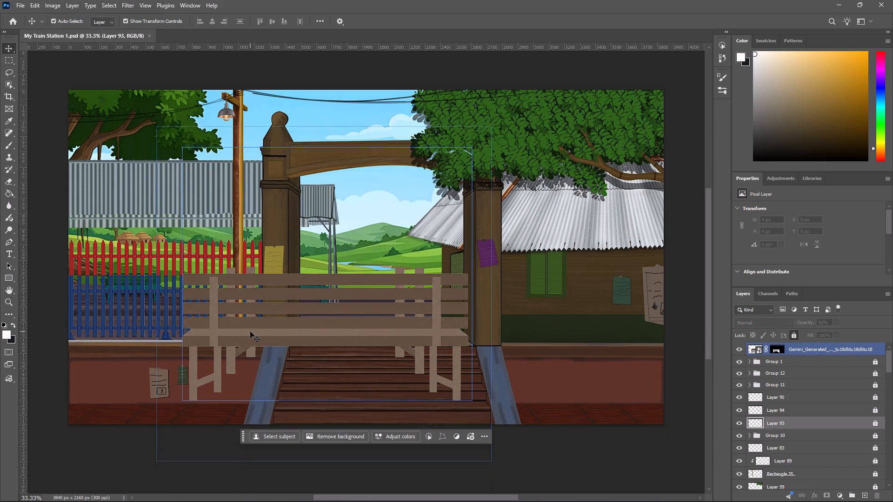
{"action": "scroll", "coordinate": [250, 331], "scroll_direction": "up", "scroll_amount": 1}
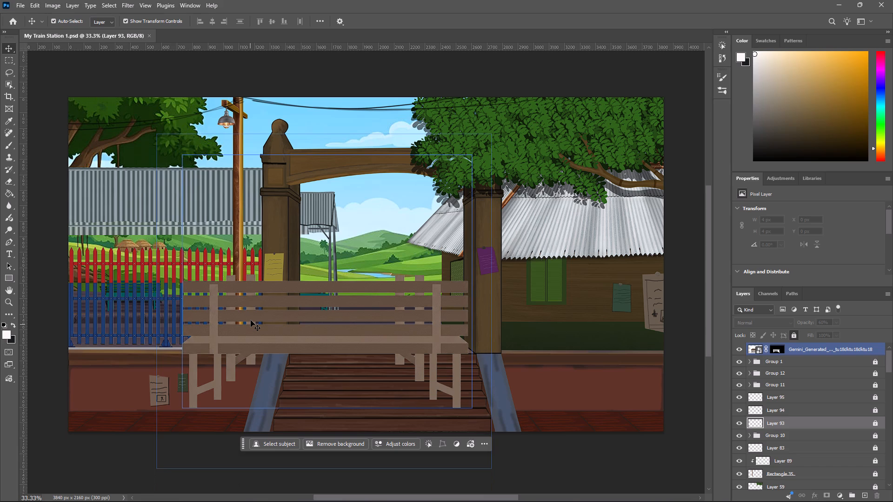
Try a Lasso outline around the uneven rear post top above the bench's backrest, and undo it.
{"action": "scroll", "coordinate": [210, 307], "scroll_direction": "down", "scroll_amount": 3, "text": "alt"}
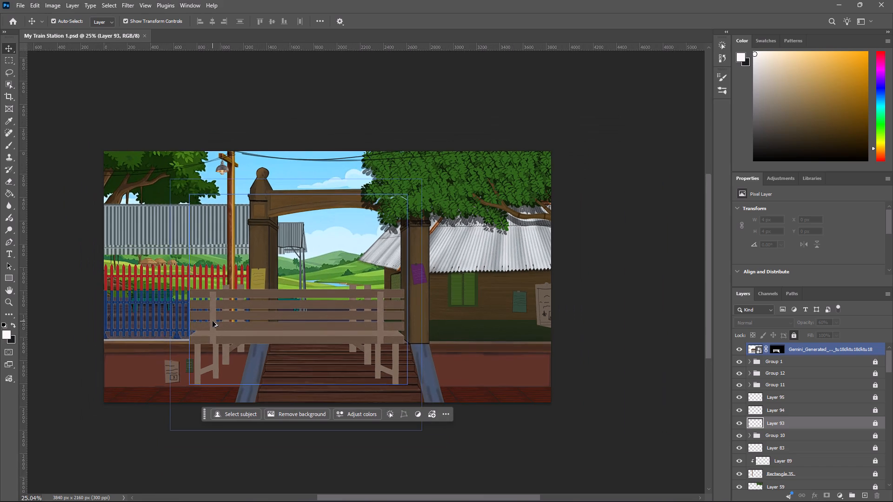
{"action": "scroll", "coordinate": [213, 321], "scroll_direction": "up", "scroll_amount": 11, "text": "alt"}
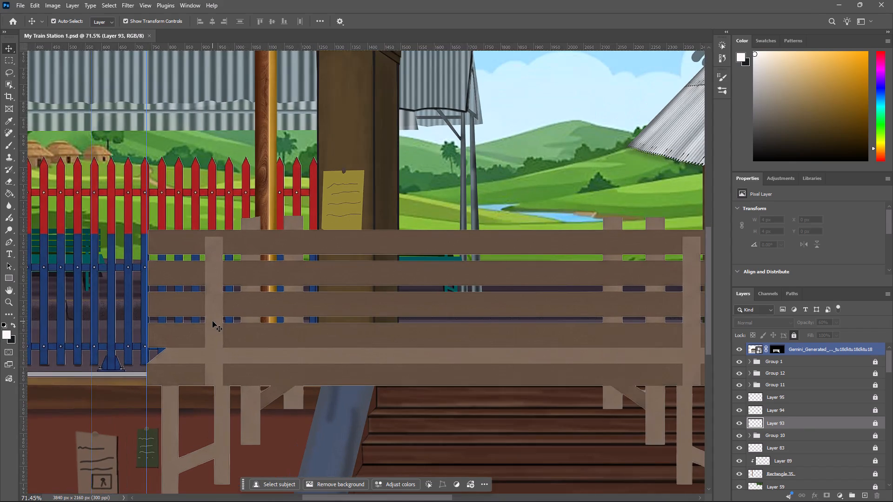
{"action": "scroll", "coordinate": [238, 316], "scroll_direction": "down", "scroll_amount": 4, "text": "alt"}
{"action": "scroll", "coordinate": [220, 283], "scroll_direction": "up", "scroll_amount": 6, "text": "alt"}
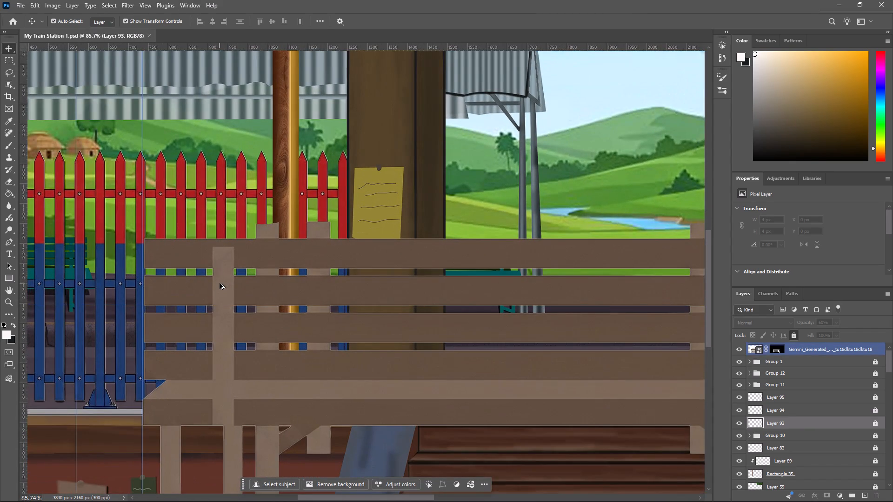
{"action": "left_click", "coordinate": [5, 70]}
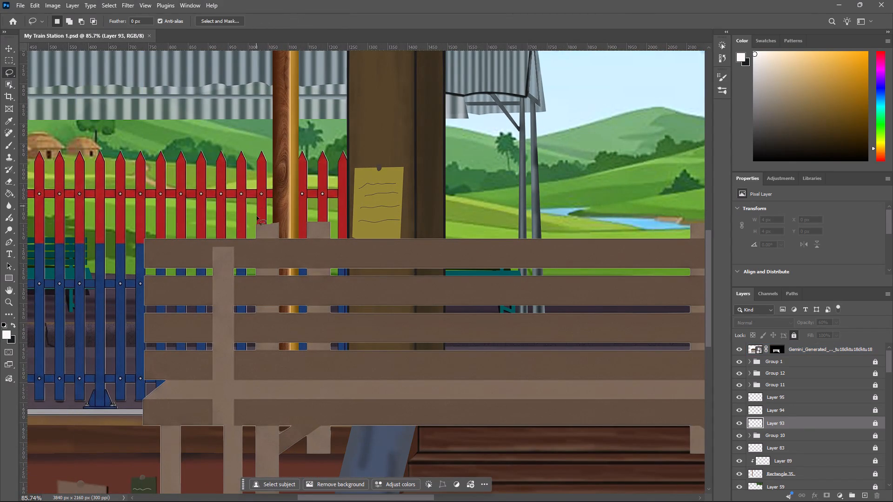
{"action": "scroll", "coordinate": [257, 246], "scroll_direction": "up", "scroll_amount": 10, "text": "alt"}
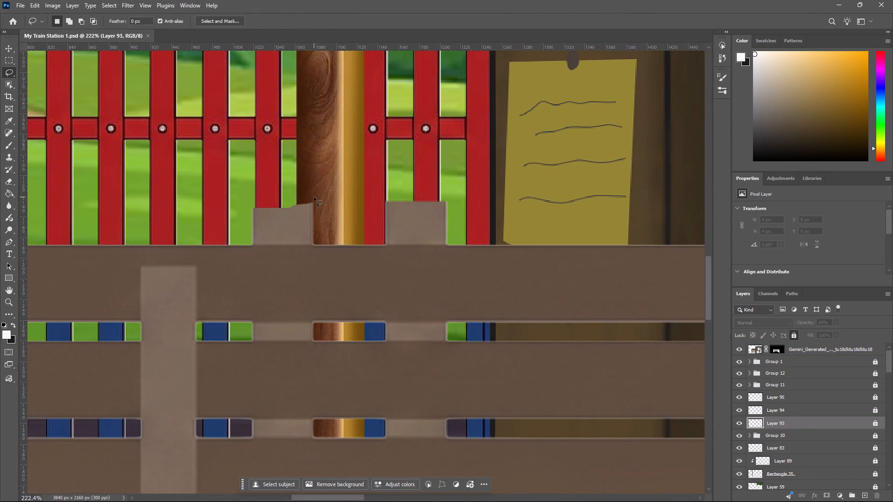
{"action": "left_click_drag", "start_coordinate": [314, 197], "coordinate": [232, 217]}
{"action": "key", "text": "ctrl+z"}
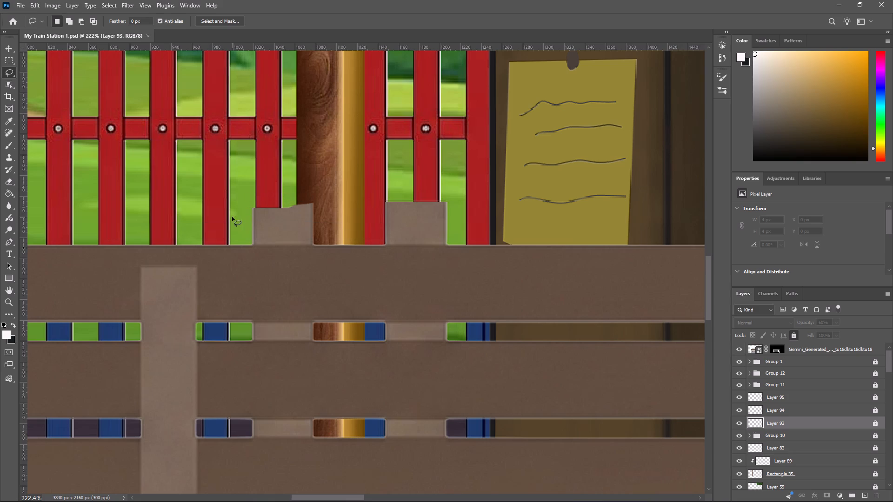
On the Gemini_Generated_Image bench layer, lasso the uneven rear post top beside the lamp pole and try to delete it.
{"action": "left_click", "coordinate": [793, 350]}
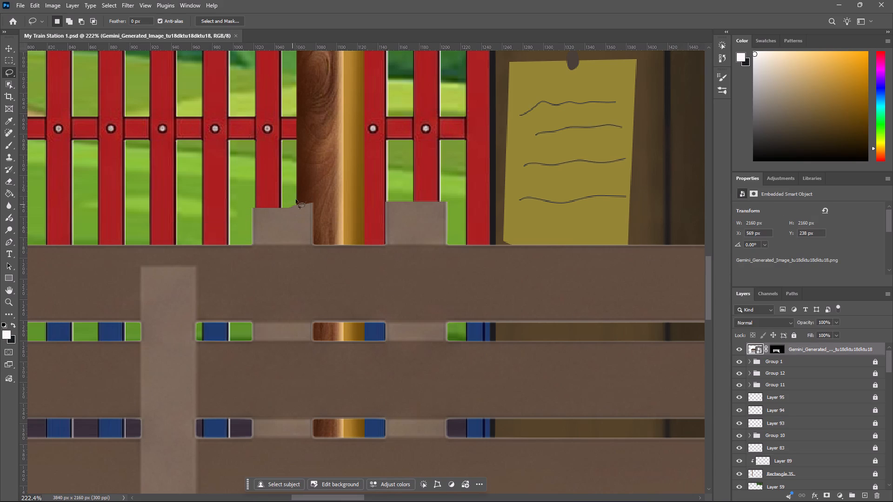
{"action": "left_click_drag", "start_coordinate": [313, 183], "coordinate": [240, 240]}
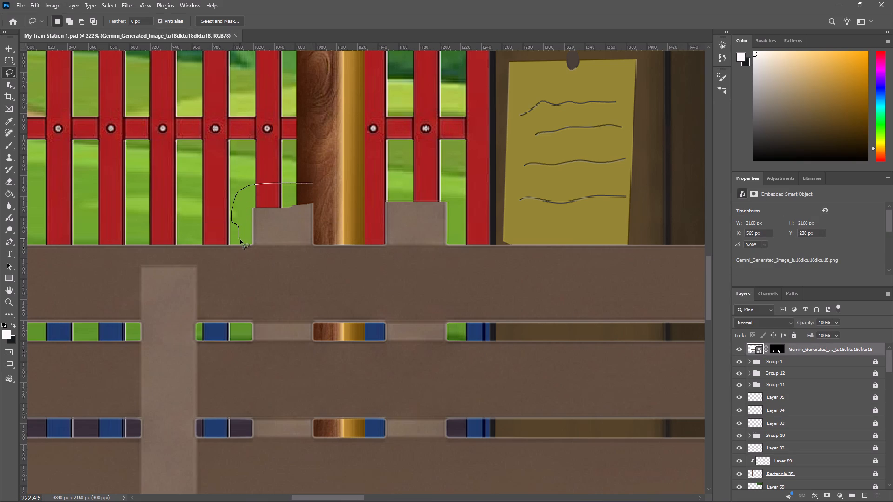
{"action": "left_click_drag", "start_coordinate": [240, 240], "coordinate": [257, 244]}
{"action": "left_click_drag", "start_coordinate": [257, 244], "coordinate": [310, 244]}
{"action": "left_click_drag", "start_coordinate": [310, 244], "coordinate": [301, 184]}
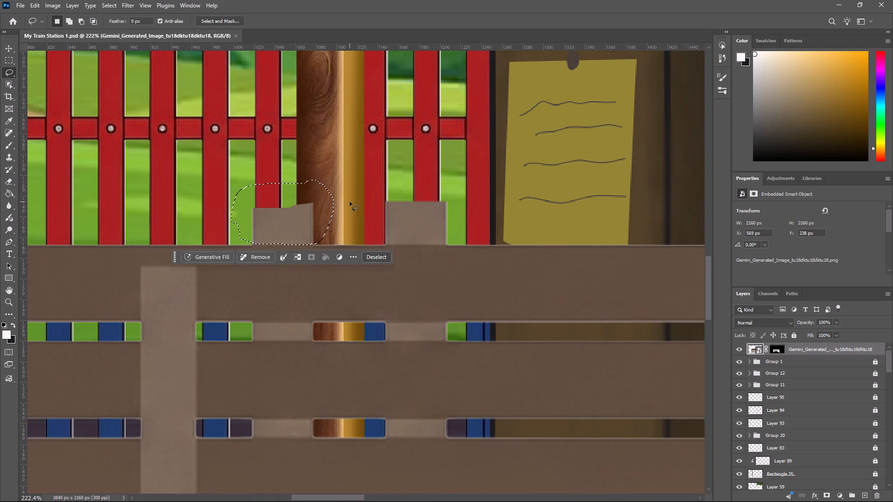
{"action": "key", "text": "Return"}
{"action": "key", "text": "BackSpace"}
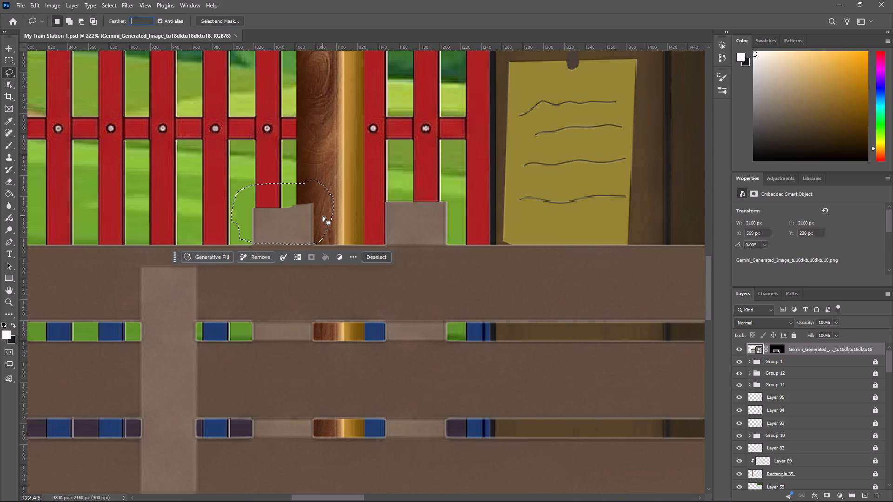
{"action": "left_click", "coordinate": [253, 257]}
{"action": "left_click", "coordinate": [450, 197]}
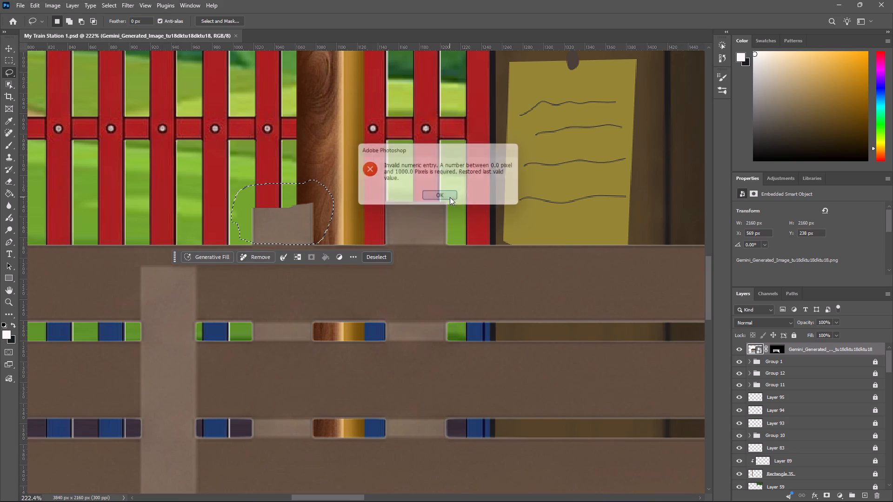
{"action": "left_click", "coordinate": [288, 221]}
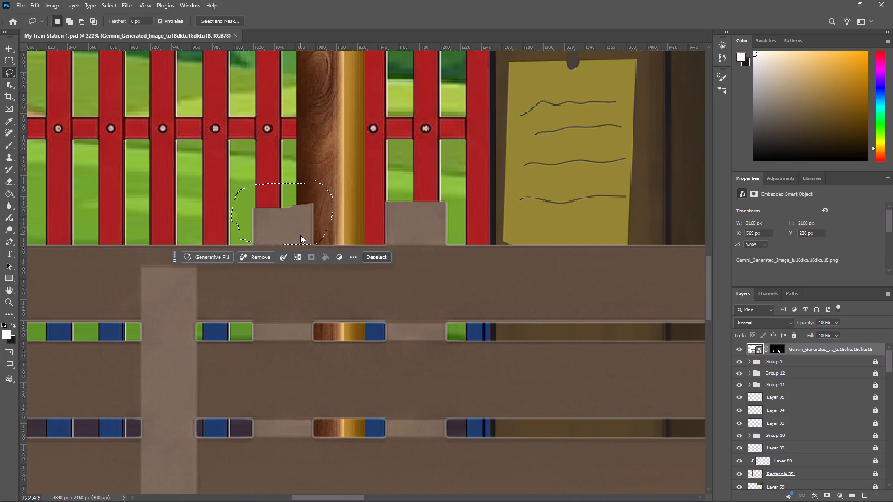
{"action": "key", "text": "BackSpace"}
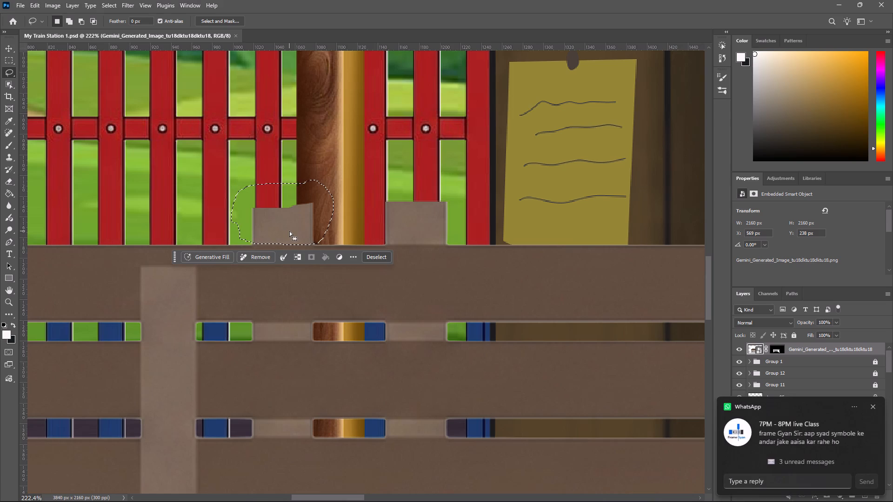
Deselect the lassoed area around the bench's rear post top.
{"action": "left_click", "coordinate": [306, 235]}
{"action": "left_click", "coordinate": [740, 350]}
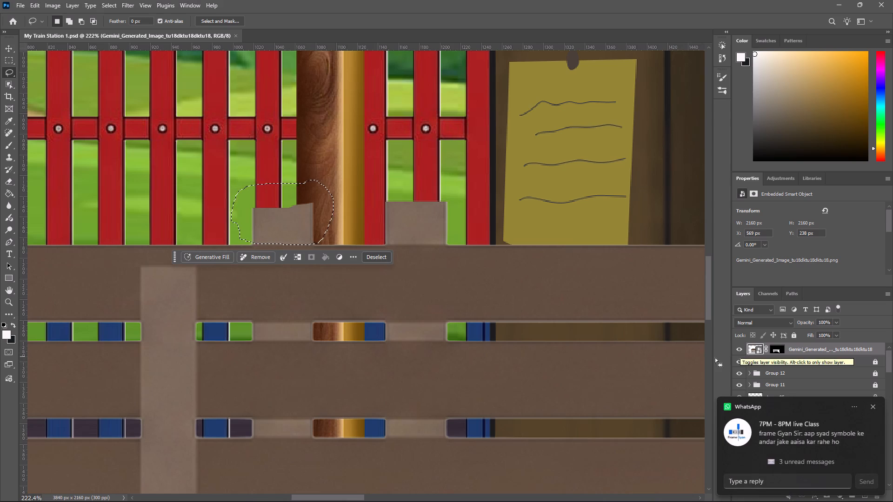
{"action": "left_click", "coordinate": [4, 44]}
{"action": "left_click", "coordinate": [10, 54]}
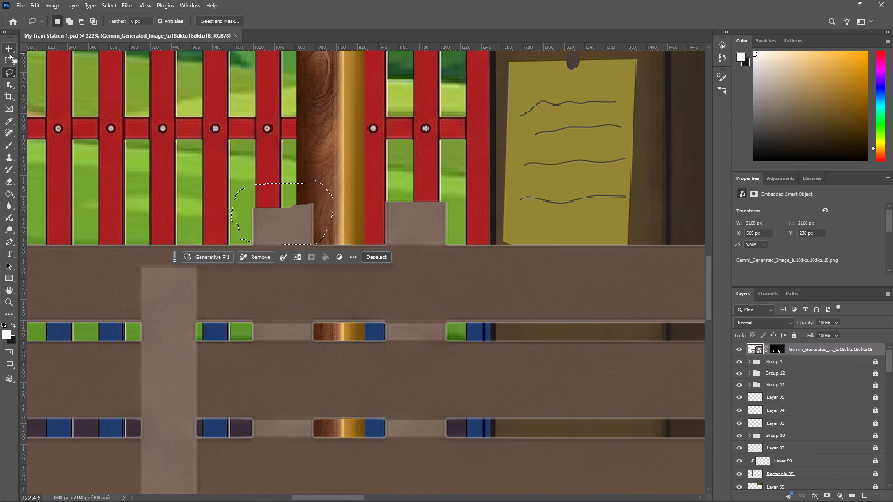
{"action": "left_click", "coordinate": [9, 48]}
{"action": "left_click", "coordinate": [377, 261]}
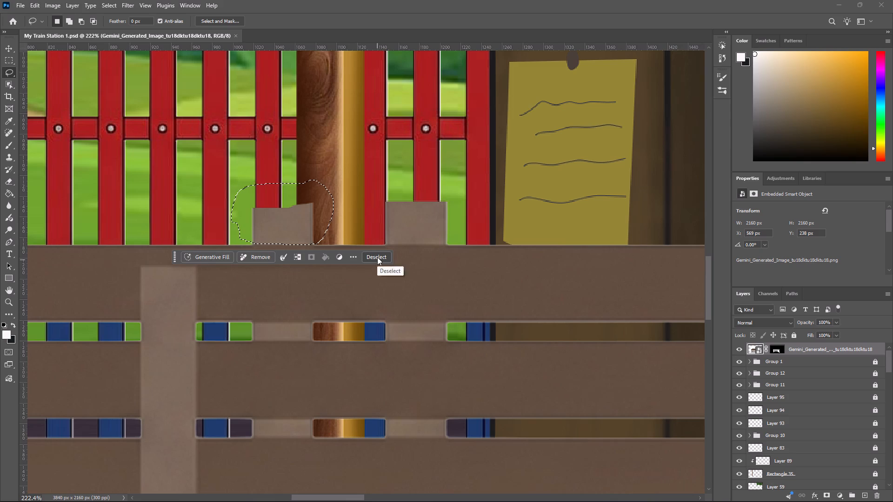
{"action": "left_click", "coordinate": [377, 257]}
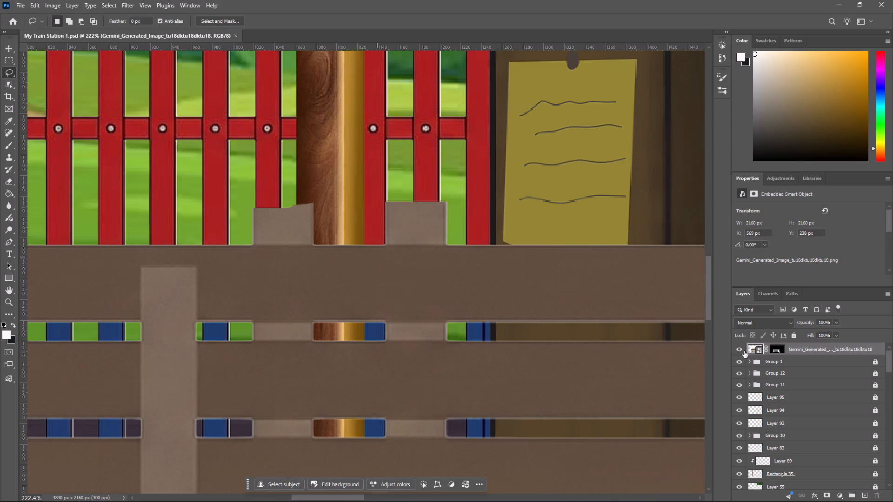
Hide the Gemini_Generated_Image bench layer and show it again to check what it contains.
{"action": "left_click", "coordinate": [743, 350]}
{"action": "left_click", "coordinate": [743, 350]}
Lasso the uneven rear post top beside the lamp pole, clear it on the bench layer's mask, and deselect.
{"action": "left_click", "coordinate": [322, 201]}
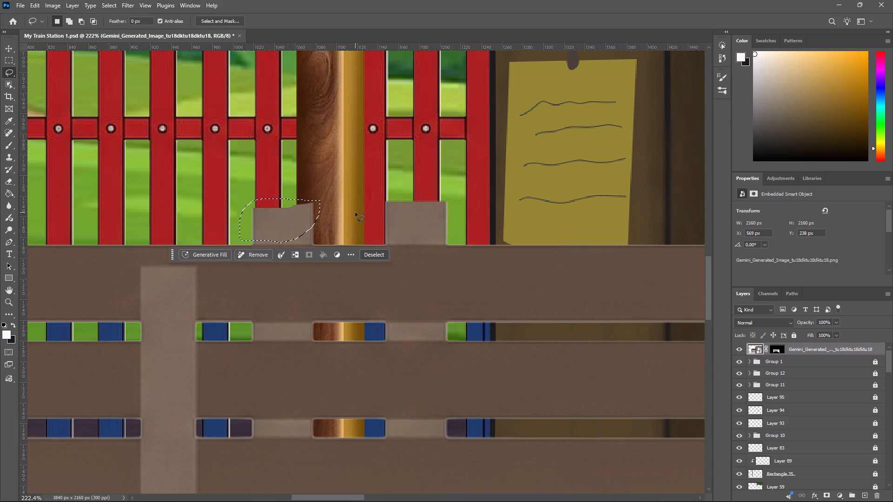
{"action": "key", "text": "BackSpace"}
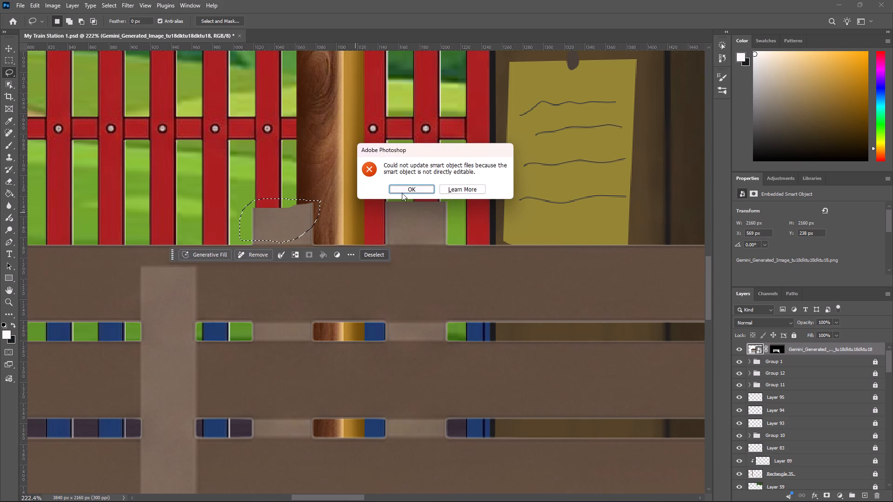
{"action": "left_click", "coordinate": [407, 190]}
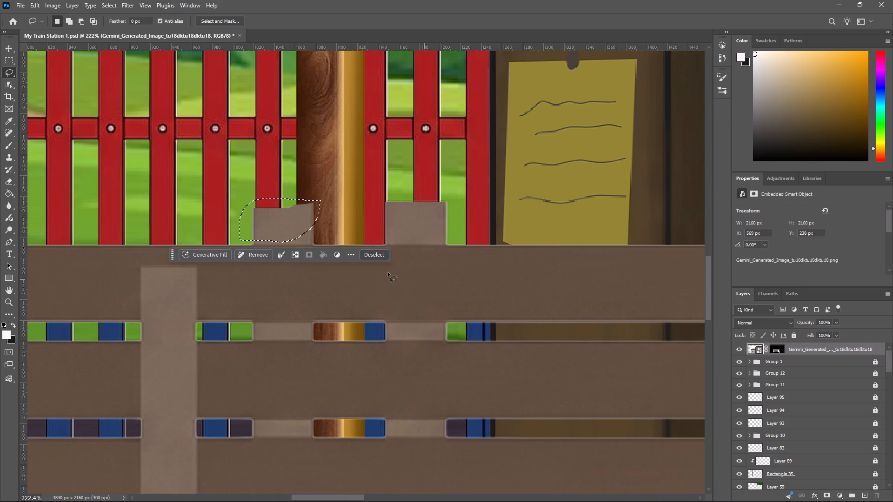
{"action": "key", "text": "BackSpace"}
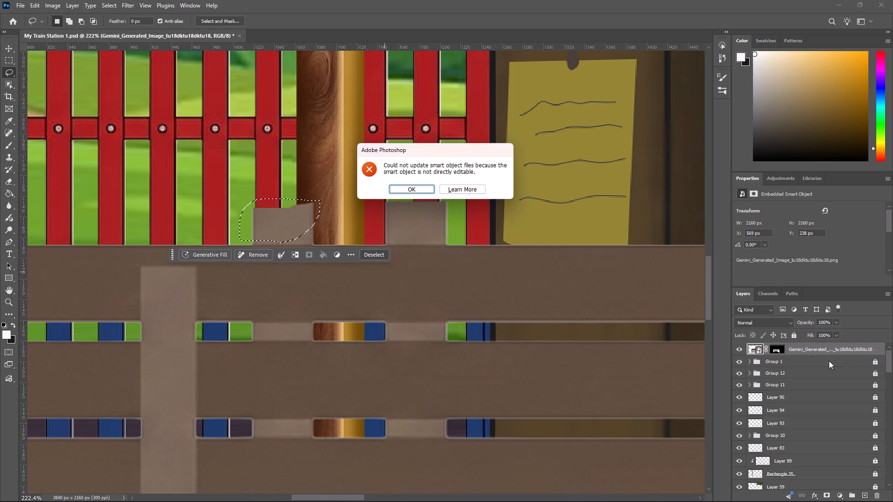
{"action": "left_click", "coordinate": [778, 343]}
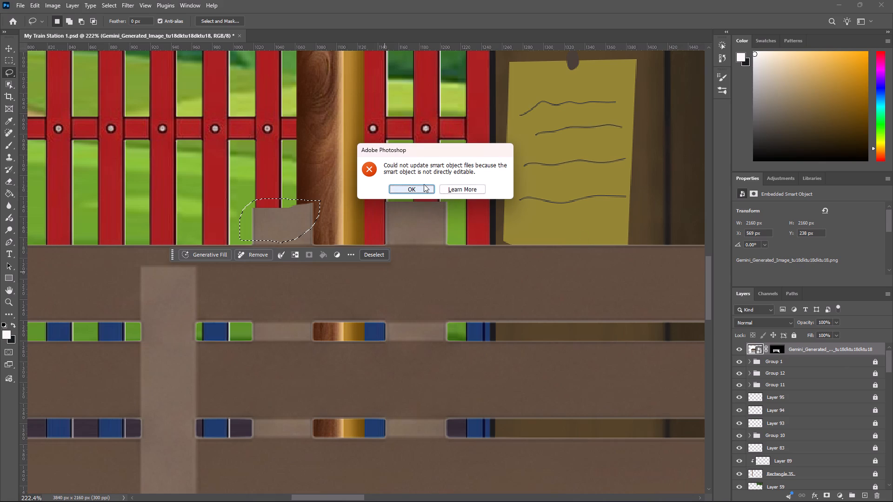
{"action": "left_click", "coordinate": [423, 185]}
{"action": "left_click", "coordinate": [776, 350]}
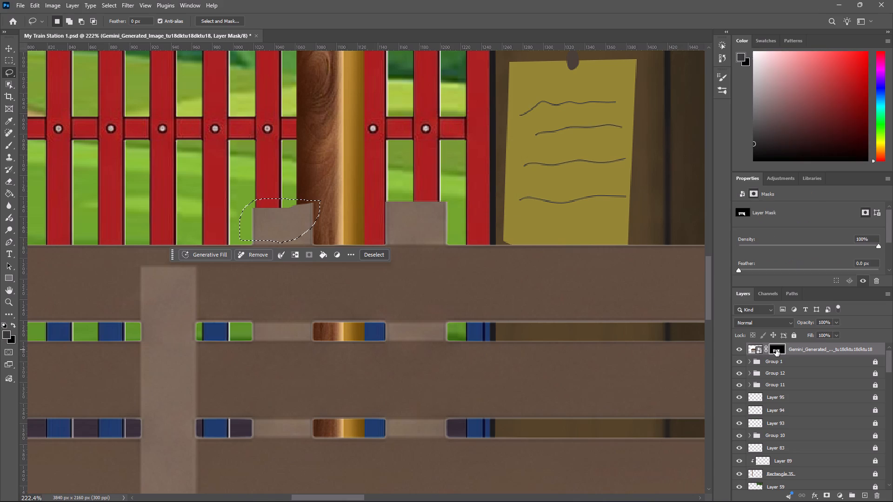
{"action": "key", "text": "BackSpace"}
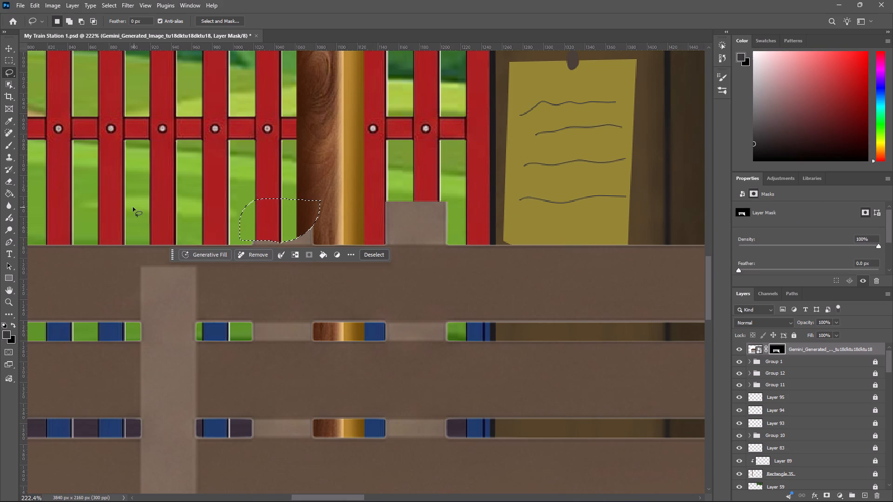
{"action": "key", "text": "ctrl+d"}
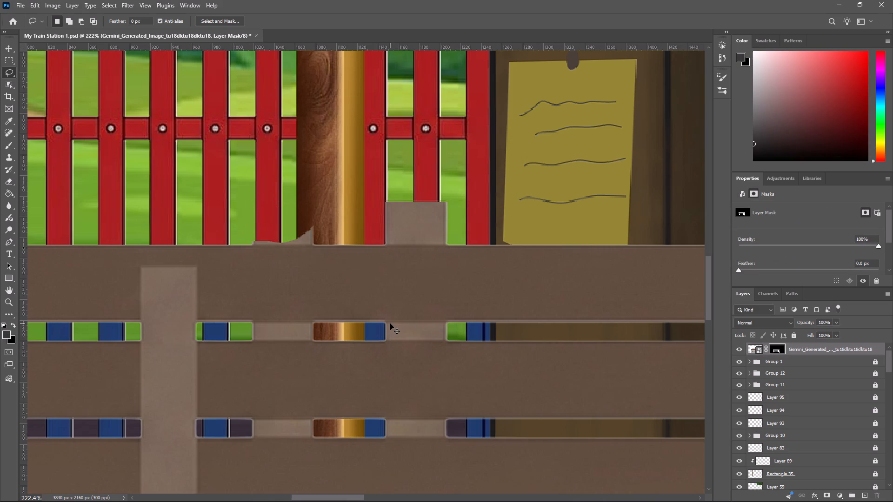
With the Polygonal Lasso, outline the leftover post sliver and the neighbouring rear post top along the backrest's upper edge, clear both from the mask, and deselect.
{"action": "right_click", "coordinate": [6, 73]}
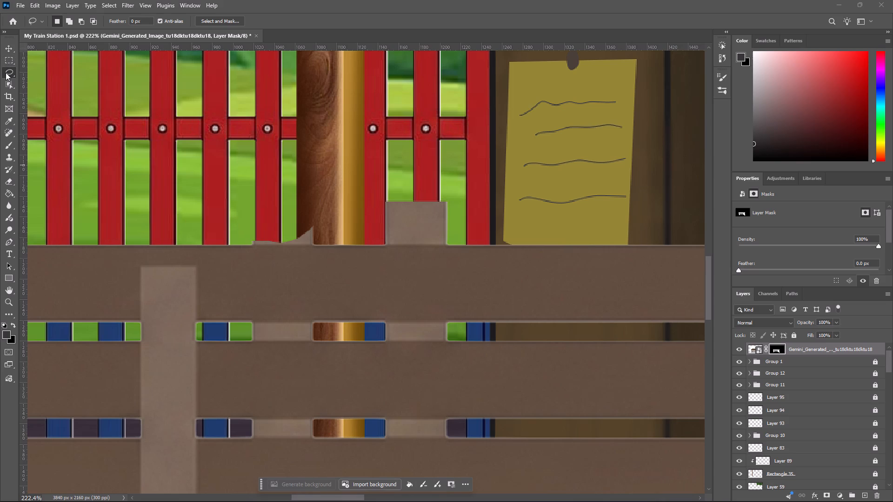
{"action": "left_click", "coordinate": [38, 92]}
{"action": "scroll", "coordinate": [247, 244], "scroll_direction": "up", "scroll_amount": 10, "text": "alt"}
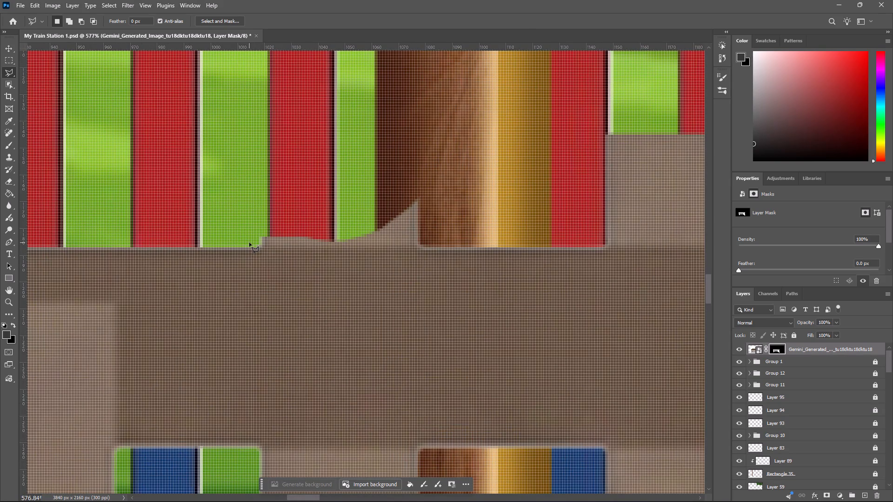
{"action": "left_click", "coordinate": [249, 243]}
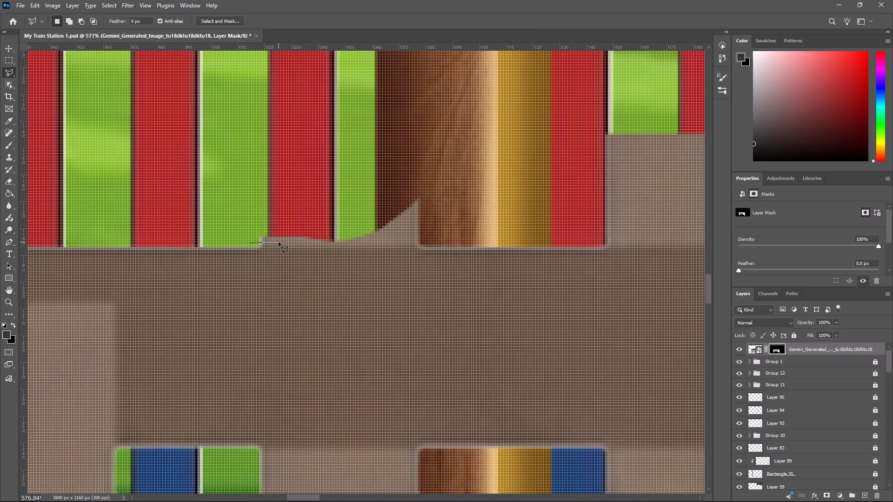
{"action": "left_click", "coordinate": [249, 246]}
{"action": "left_click", "coordinate": [503, 247]}
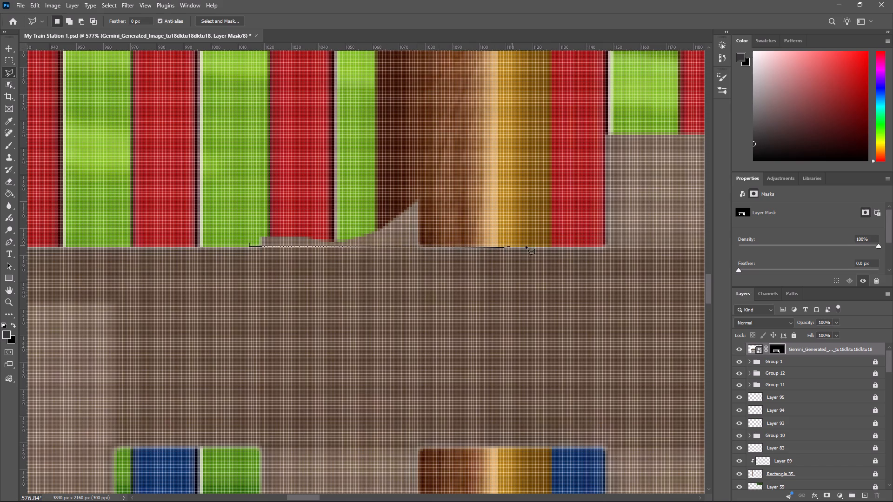
{"action": "key", "text": "space"}
{"action": "key", "text": "space"}
{"action": "key", "text": "space"}
{"action": "key", "text": "space"}
{"action": "key", "text": "space"}
{"action": "key", "text": "space"}
{"action": "key", "text": "space"}
{"action": "key", "text": "space"}
{"action": "key", "text": "space"}
{"action": "key", "text": "space"}
{"action": "key", "text": "space"}
{"action": "key", "text": "space"}
{"action": "key", "text": "space"}
{"action": "key", "text": "space"}
{"action": "key", "text": "space"}
{"action": "key", "text": "space"}
{"action": "key", "text": "space"}
{"action": "key", "text": "space"}
{"action": "key", "text": "space"}
{"action": "key", "text": "space"}
{"action": "left_click_drag", "start_coordinate": [572, 245], "coordinate": [309, 247]}
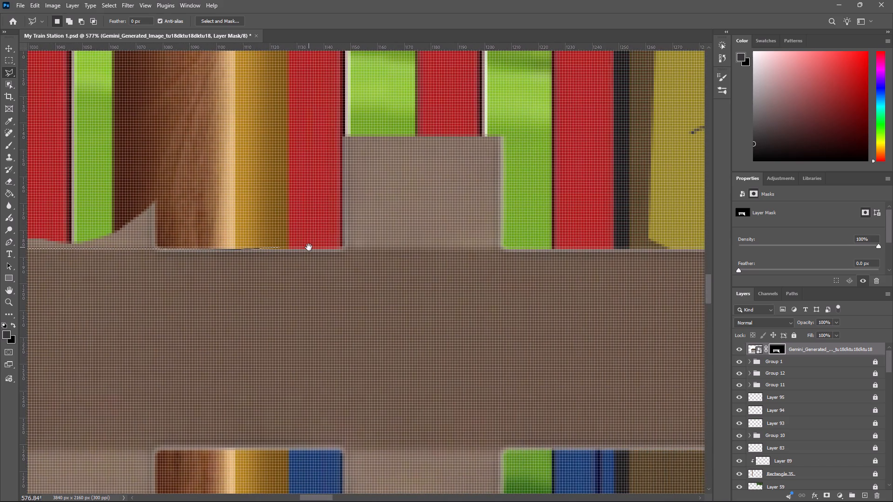
{"action": "left_click_drag", "start_coordinate": [309, 247], "coordinate": [305, 244]}
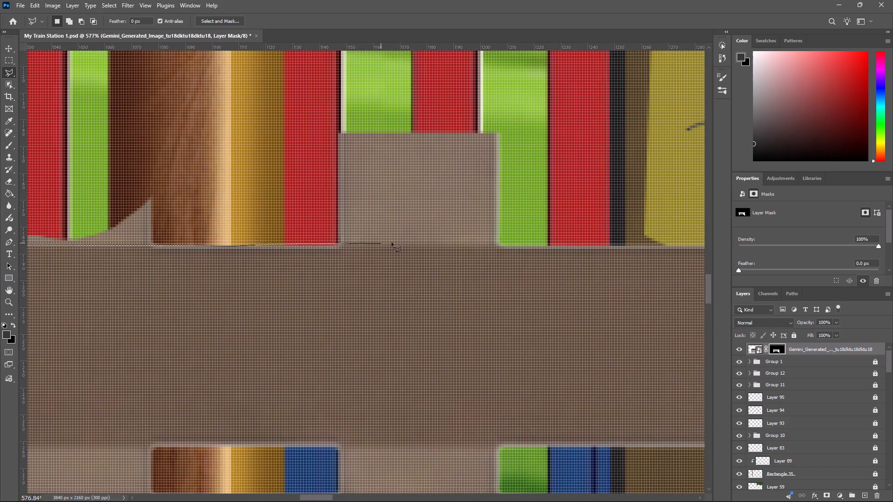
{"action": "left_click", "coordinate": [510, 243]}
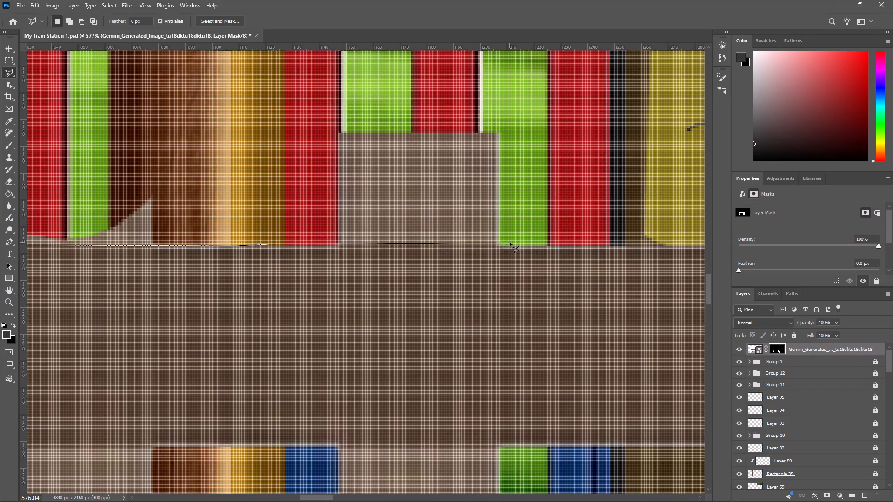
{"action": "left_click", "coordinate": [506, 115]}
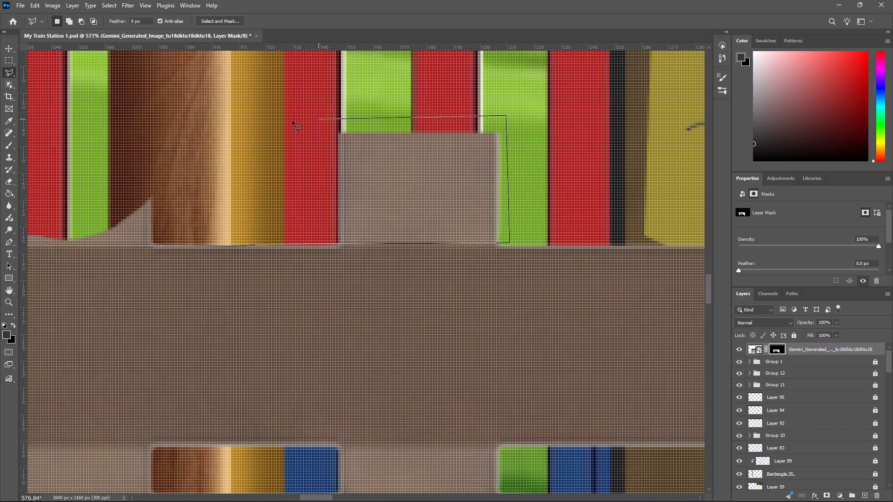
{"action": "left_click", "coordinate": [127, 121]}
{"action": "key", "text": "space"}
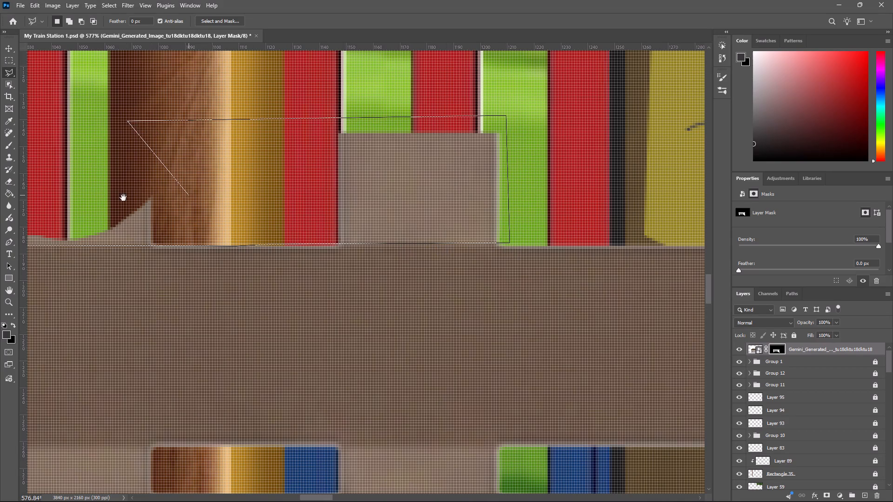
{"action": "key", "text": "space"}
{"action": "key", "text": "space"}
{"action": "key", "text": "space"}
{"action": "key", "text": "space"}
{"action": "key", "text": "space"}
{"action": "key", "text": "space"}
{"action": "key", "text": "space"}
{"action": "key", "text": "space"}
{"action": "key", "text": "space"}
{"action": "key", "text": "space"}
{"action": "key", "text": "space"}
{"action": "key", "text": "space"}
{"action": "key", "text": "space"}
{"action": "key", "text": "space"}
{"action": "key", "text": "space"}
{"action": "key", "text": "space"}
{"action": "key", "text": "space"}
{"action": "key", "text": "space"}
{"action": "key", "text": "space"}
{"action": "key", "text": "space"}
{"action": "left_click_drag", "start_coordinate": [150, 178], "coordinate": [393, 177]}
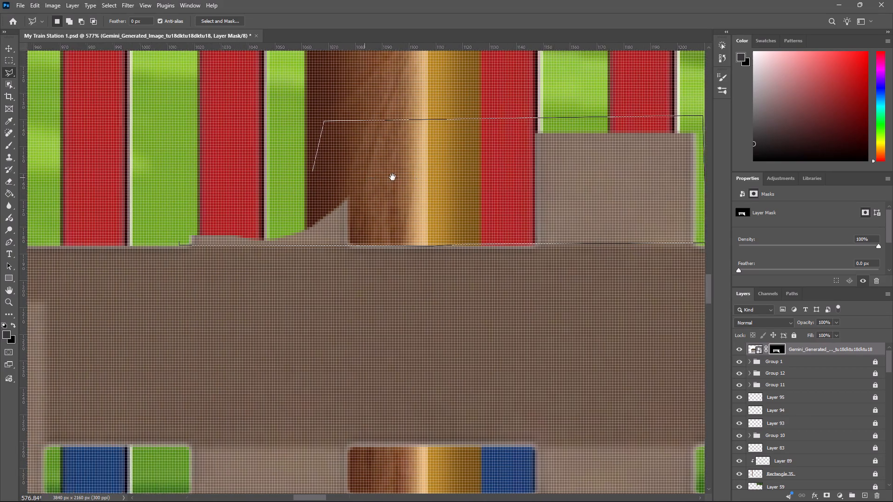
{"action": "left_click_drag", "start_coordinate": [393, 177], "coordinate": [393, 177]}
{"action": "left_click_drag", "start_coordinate": [234, 206], "coordinate": [226, 230]}
{"action": "left_click", "coordinate": [226, 242]}
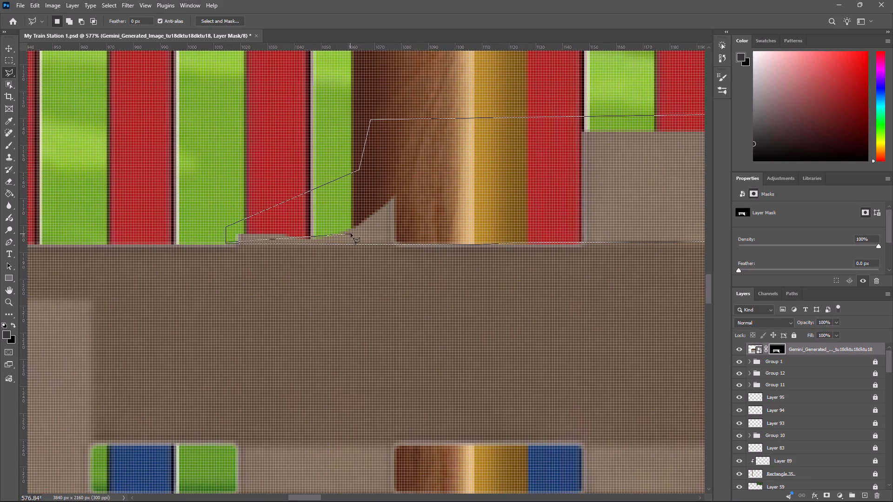
{"action": "left_click", "coordinate": [226, 241]}
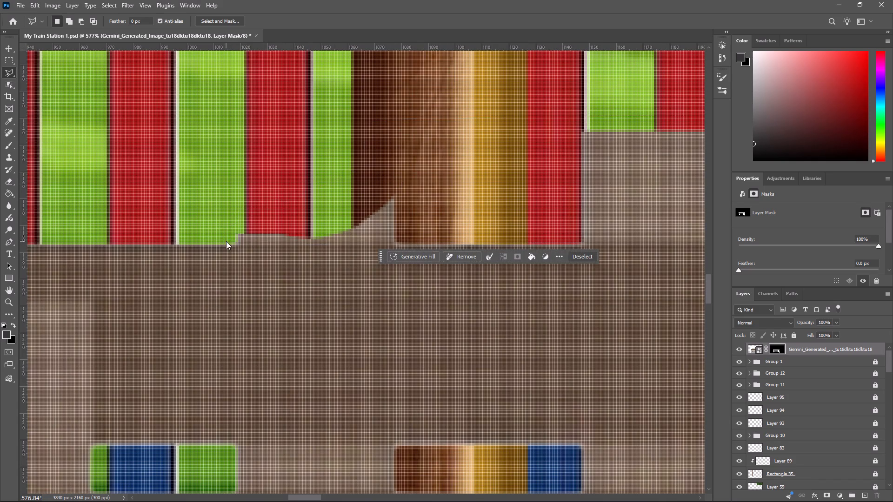
{"action": "key", "text": "BackSpace"}
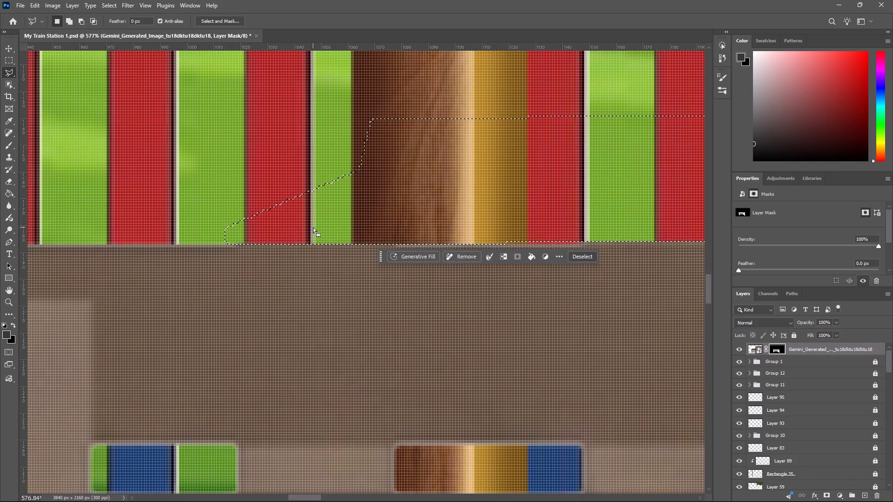
{"action": "scroll", "coordinate": [310, 234], "scroll_direction": "down", "scroll_amount": 6, "text": "alt"}
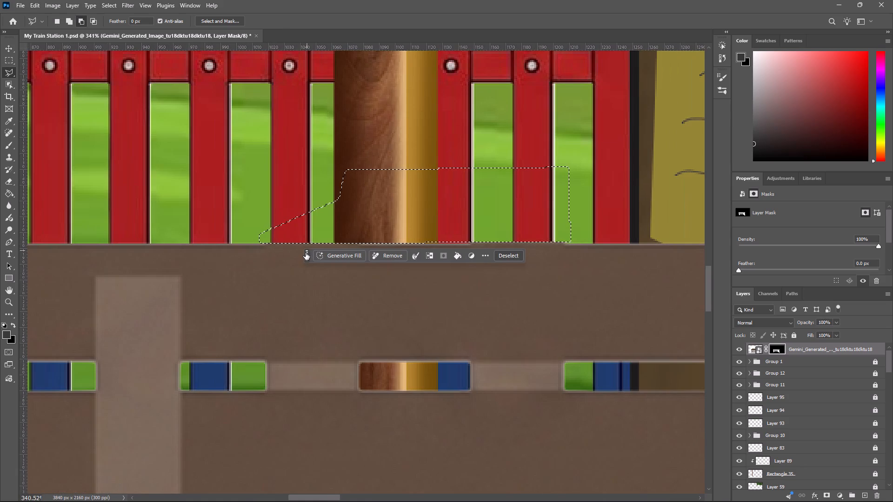
{"action": "scroll", "coordinate": [306, 252], "scroll_direction": "down", "scroll_amount": 11, "text": "alt"}
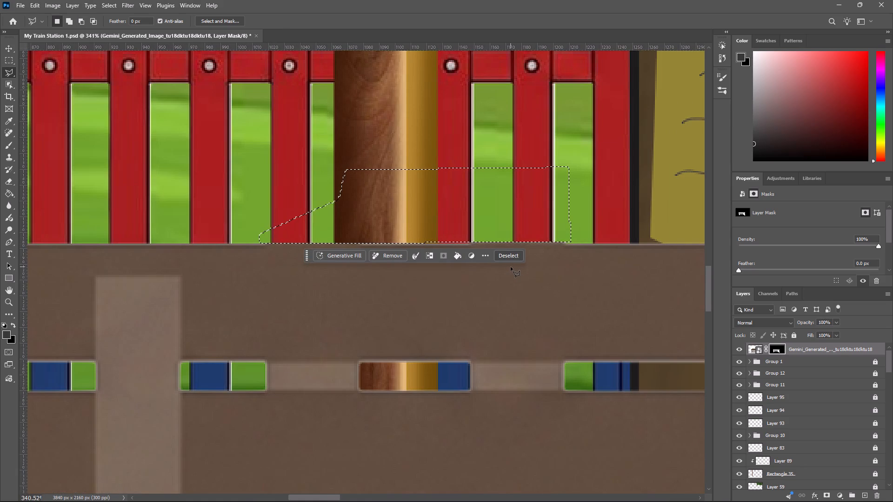
{"action": "key", "text": "ctrl+d"}
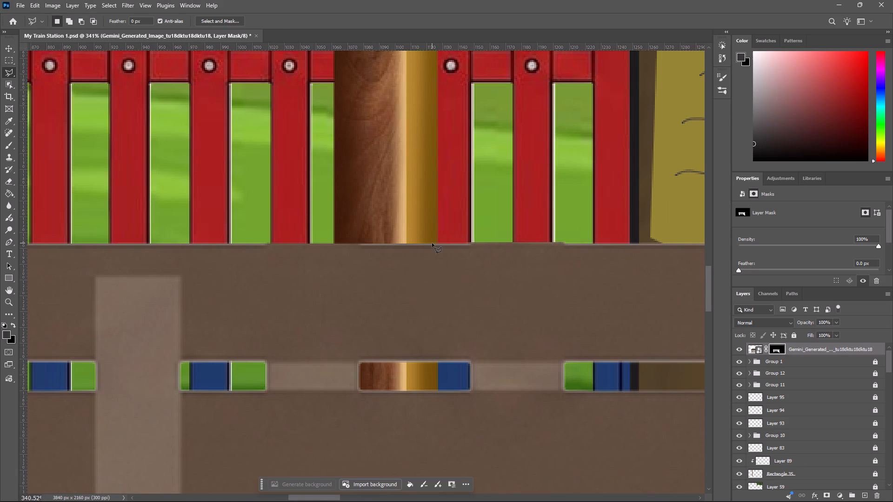
Lasso the two rear post tops protruding above the backrest in front of the river, clear them from the bench layer's mask, and deselect.
{"action": "scroll", "coordinate": [432, 246], "scroll_direction": "down", "scroll_amount": 18, "text": "alt"}
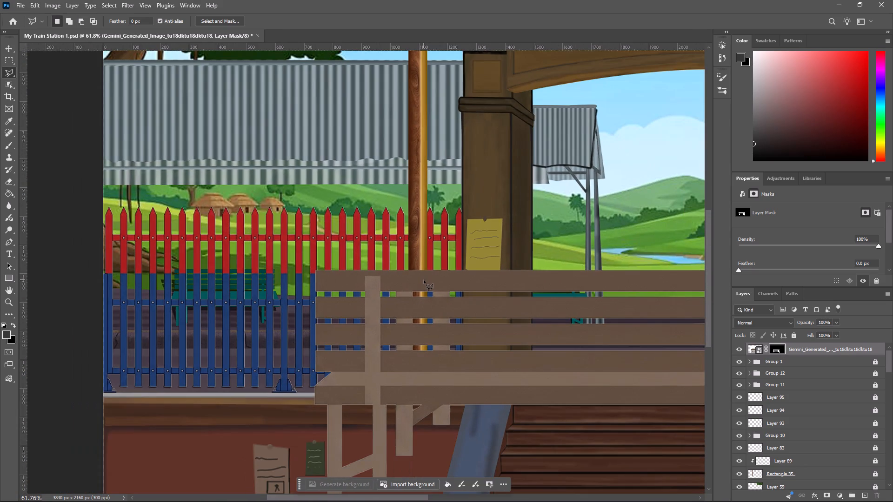
{"action": "key", "text": "space"}
{"action": "key", "text": "space"}
{"action": "key", "text": "space"}
{"action": "key", "text": "space"}
{"action": "key", "text": "space"}
{"action": "key", "text": "space"}
{"action": "key", "text": "space"}
{"action": "key", "text": "space"}
{"action": "key", "text": "space"}
{"action": "key", "text": "space"}
{"action": "key", "text": "space"}
{"action": "key", "text": "space"}
{"action": "key", "text": "space"}
{"action": "key", "text": "space"}
{"action": "key", "text": "space"}
{"action": "key", "text": "space"}
{"action": "key", "text": "space"}
{"action": "key", "text": "space"}
{"action": "key", "text": "space"}
{"action": "key", "text": "space"}
{"action": "left_click_drag", "start_coordinate": [584, 254], "coordinate": [386, 199]}
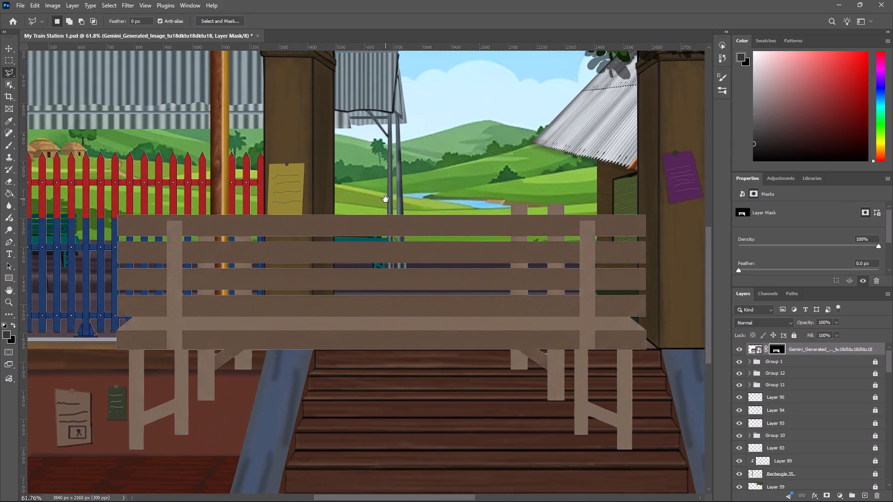
{"action": "left_click_drag", "start_coordinate": [386, 199], "coordinate": [382, 221]}
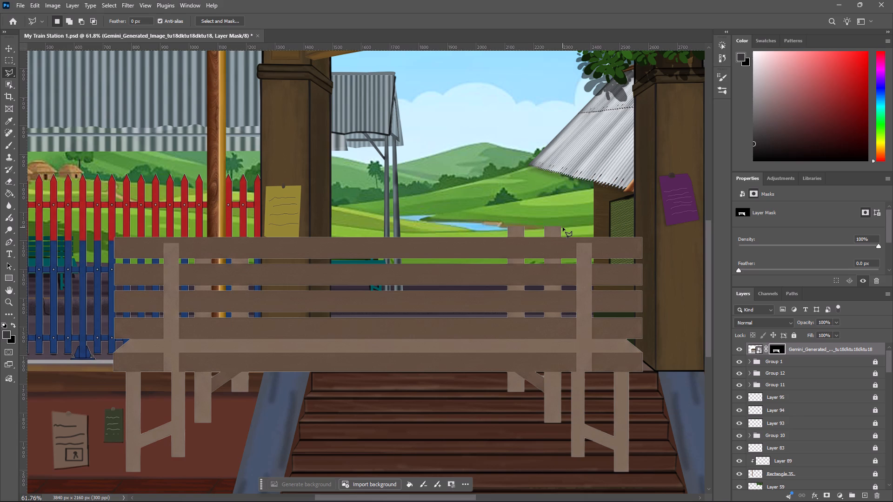
{"action": "scroll", "coordinate": [559, 242], "scroll_direction": "up", "scroll_amount": 5, "text": "alt"}
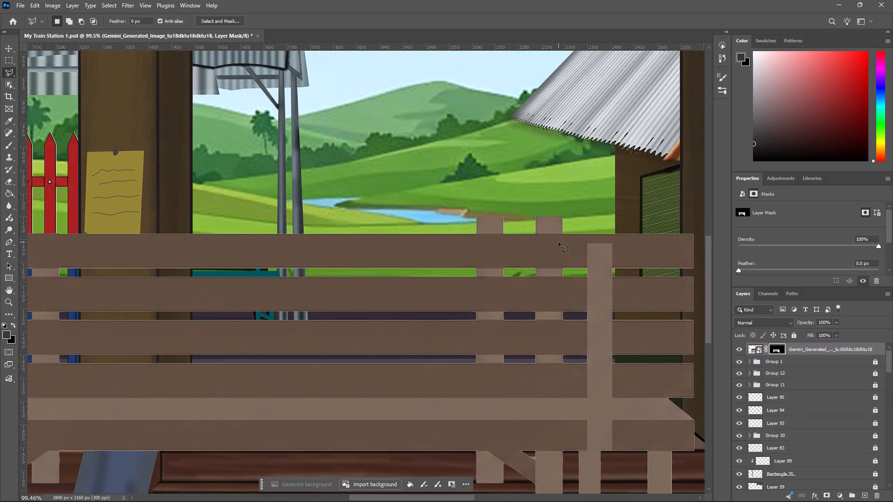
{"action": "scroll", "coordinate": [569, 198], "scroll_direction": "up", "scroll_amount": 6, "text": "alt"}
{"action": "scroll", "coordinate": [565, 248], "scroll_direction": "up", "scroll_amount": 4, "text": "alt"}
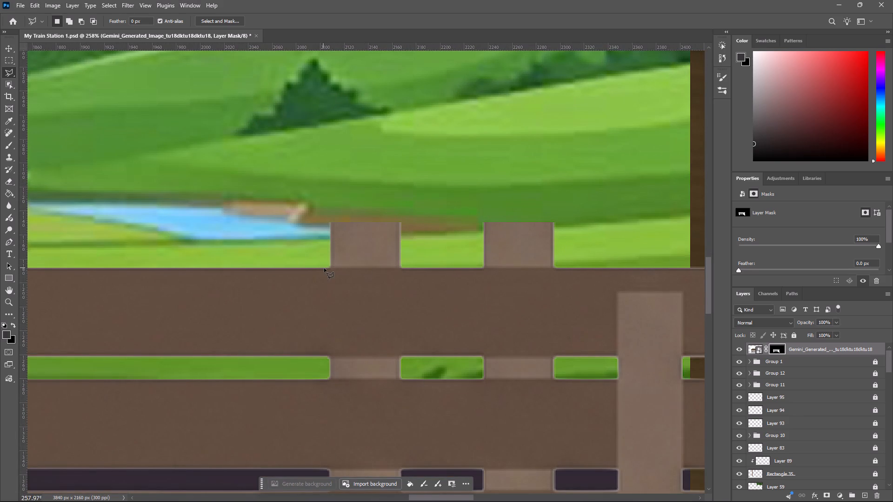
{"action": "left_click", "coordinate": [316, 264]}
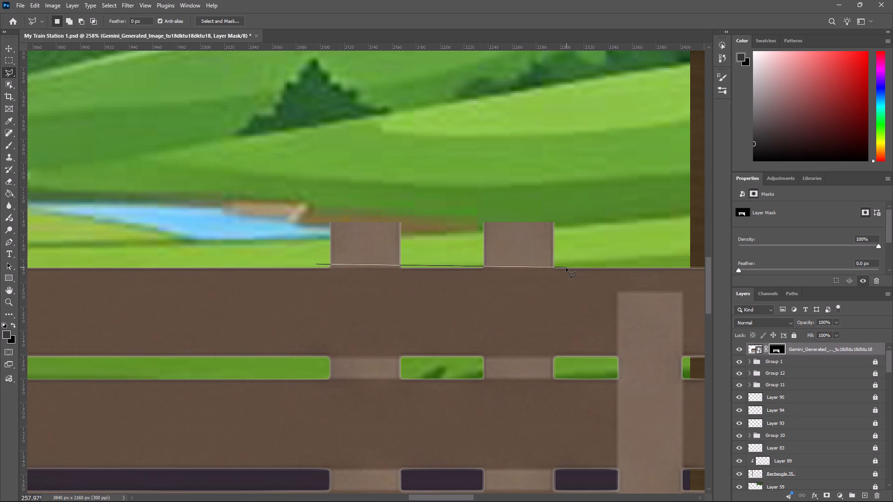
{"action": "left_click", "coordinate": [315, 264]}
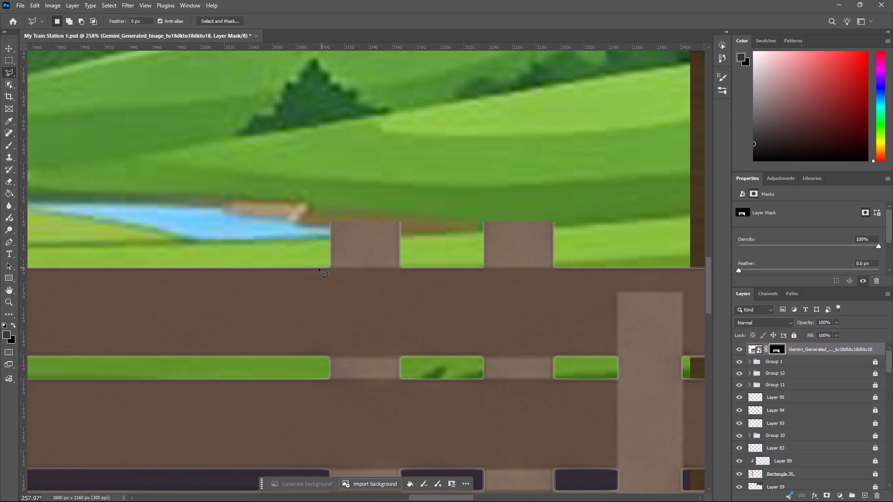
{"action": "left_click", "coordinate": [321, 266]}
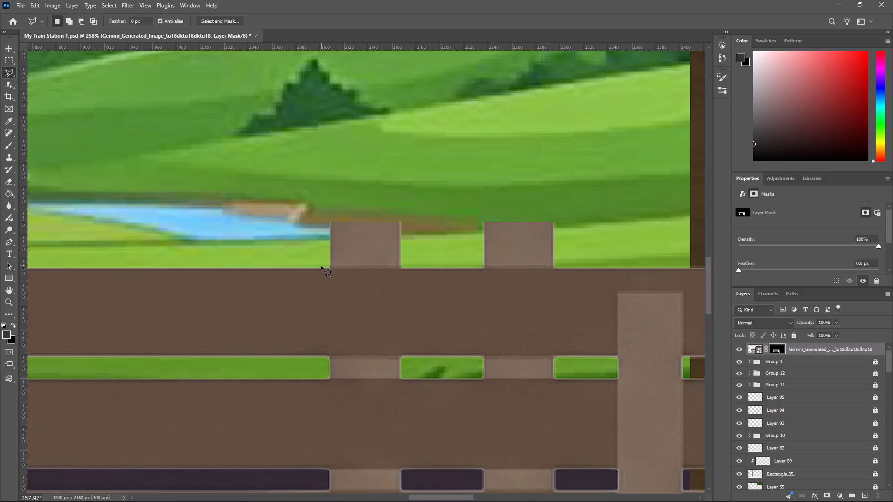
{"action": "left_click", "coordinate": [571, 268]}
{"action": "left_click", "coordinate": [573, 187]}
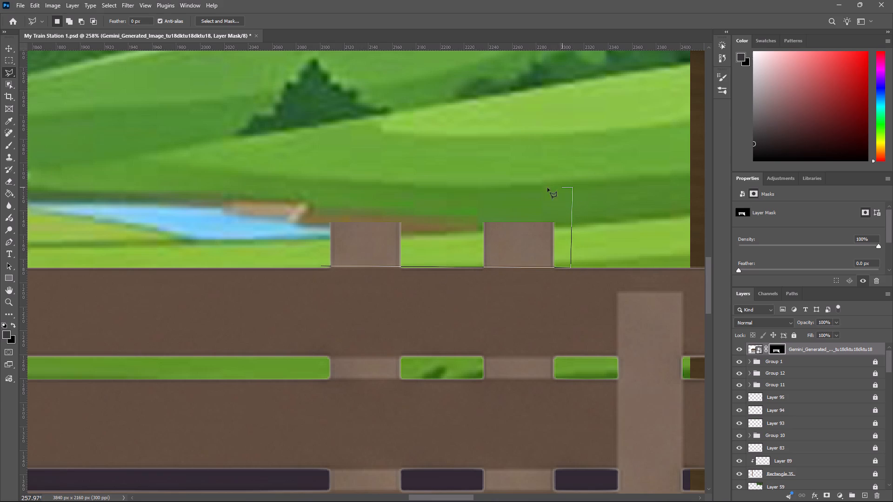
{"action": "left_click", "coordinate": [320, 194]}
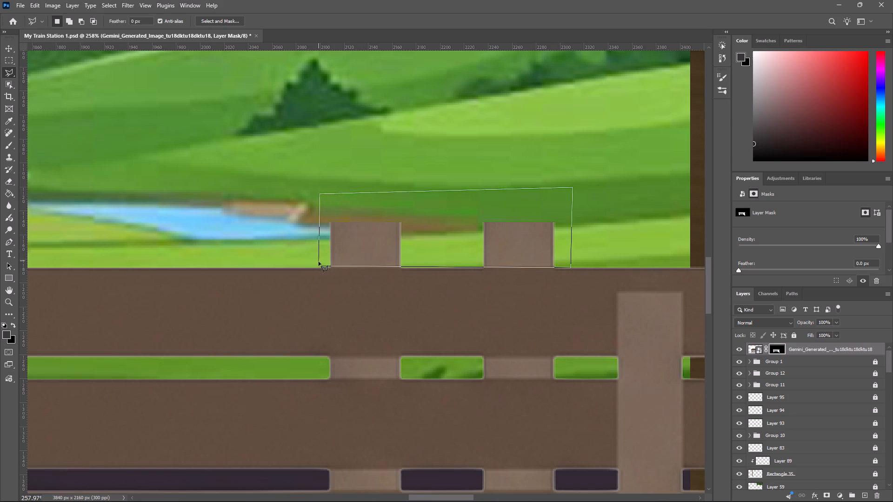
{"action": "left_click", "coordinate": [320, 265]}
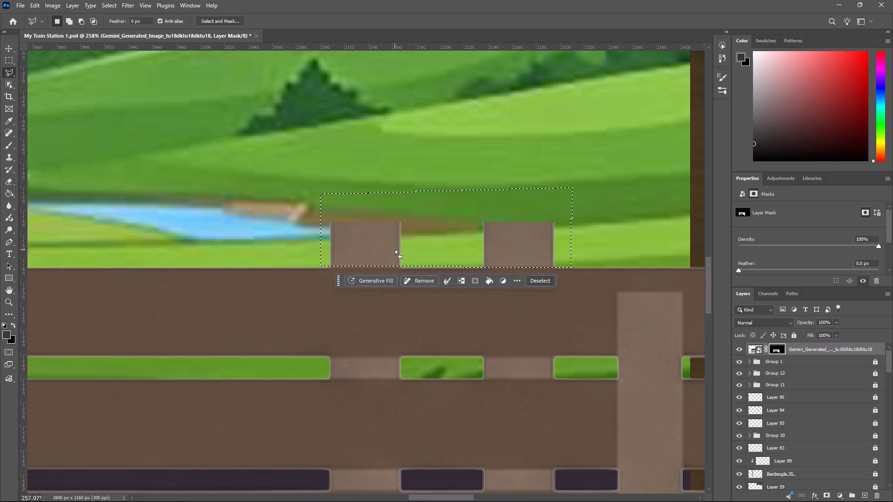
{"action": "key", "text": "BackSpace"}
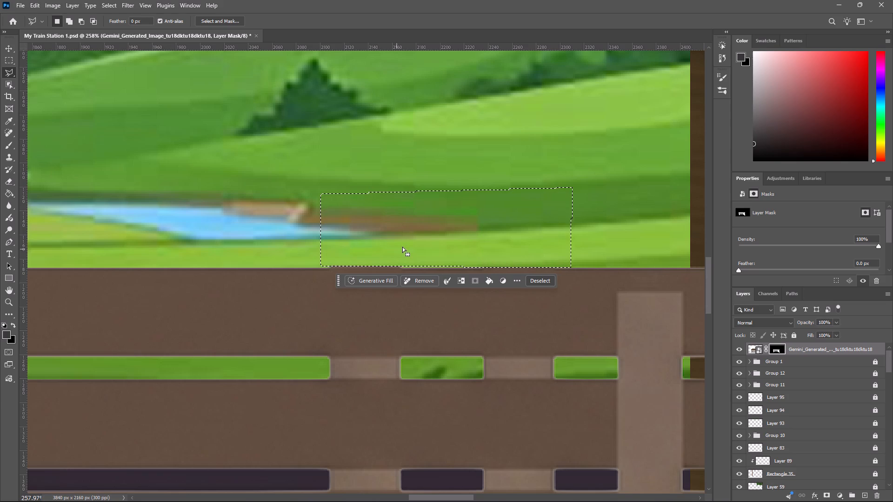
{"action": "scroll", "coordinate": [406, 245], "scroll_direction": "down", "scroll_amount": 5, "text": "alt"}
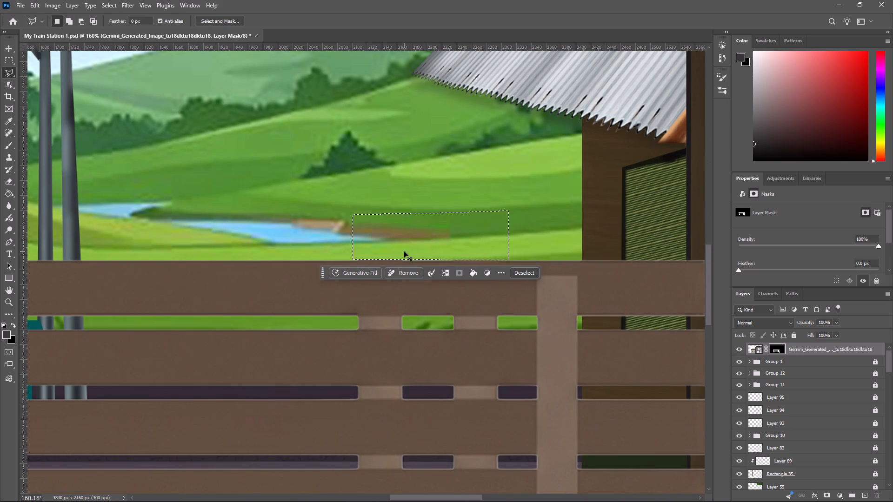
{"action": "key", "text": "ctrl+d"}
Lasso the rear post pieces either side of the lamp pole in the gap below the top slat, clear them from the mask, and deselect.
{"action": "scroll", "coordinate": [403, 251], "scroll_direction": "down", "scroll_amount": 11, "text": "alt"}
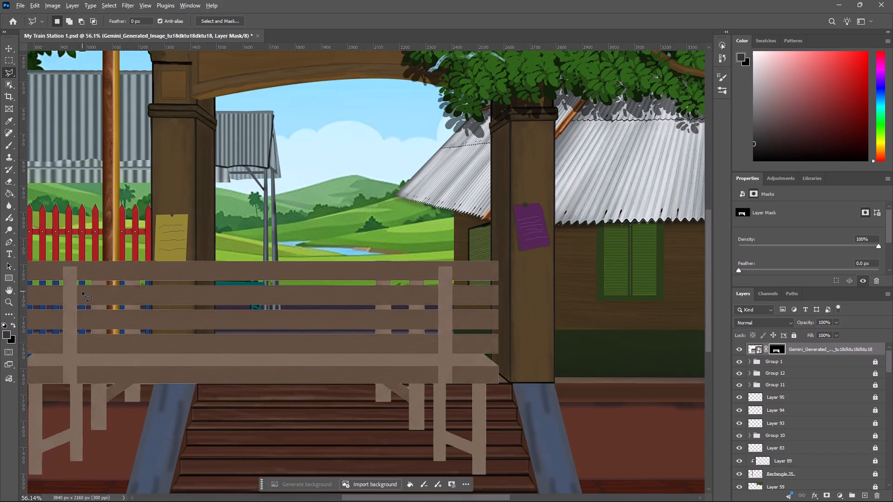
{"action": "scroll", "coordinate": [82, 291], "scroll_direction": "up", "scroll_amount": 7, "text": "alt"}
{"action": "scroll", "coordinate": [127, 284], "scroll_direction": "up", "scroll_amount": 4, "text": "alt"}
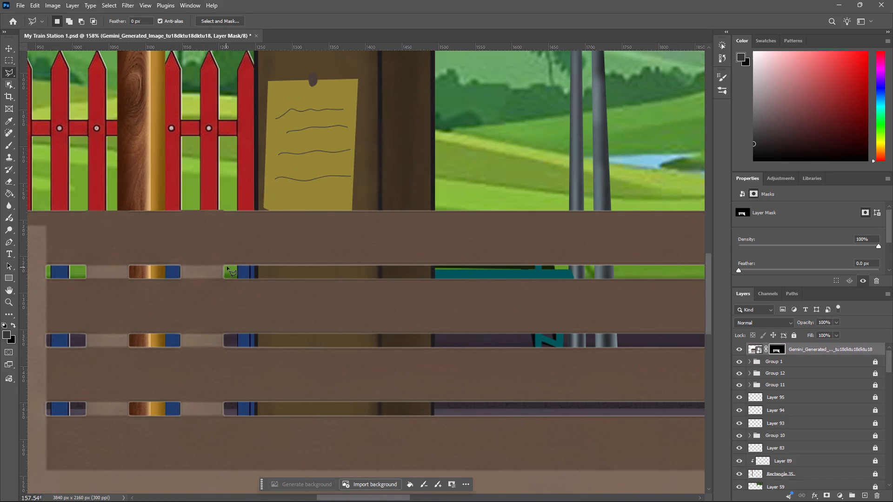
{"action": "left_click", "coordinate": [227, 266]}
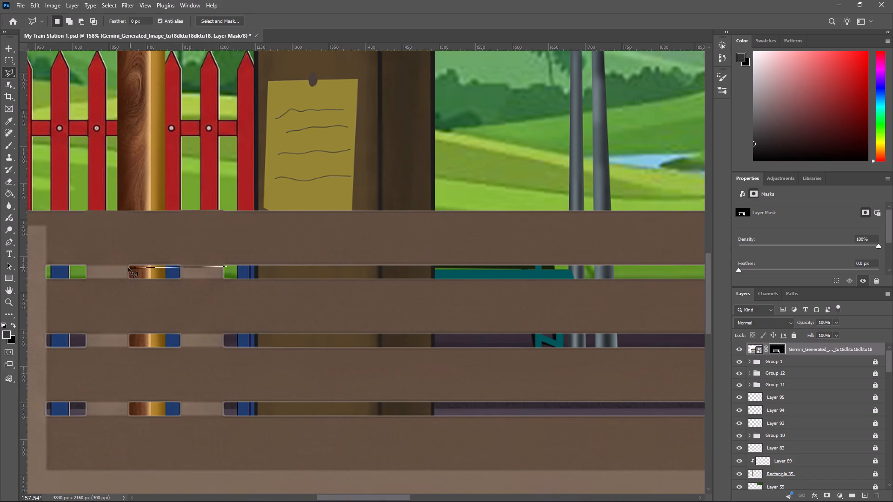
{"action": "left_click", "coordinate": [78, 266]}
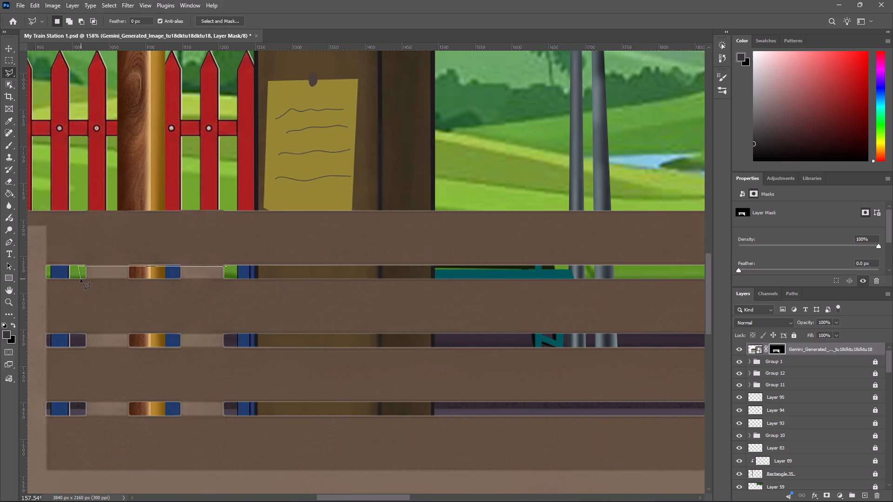
{"action": "left_click", "coordinate": [78, 279]}
{"action": "left_click", "coordinate": [231, 278]}
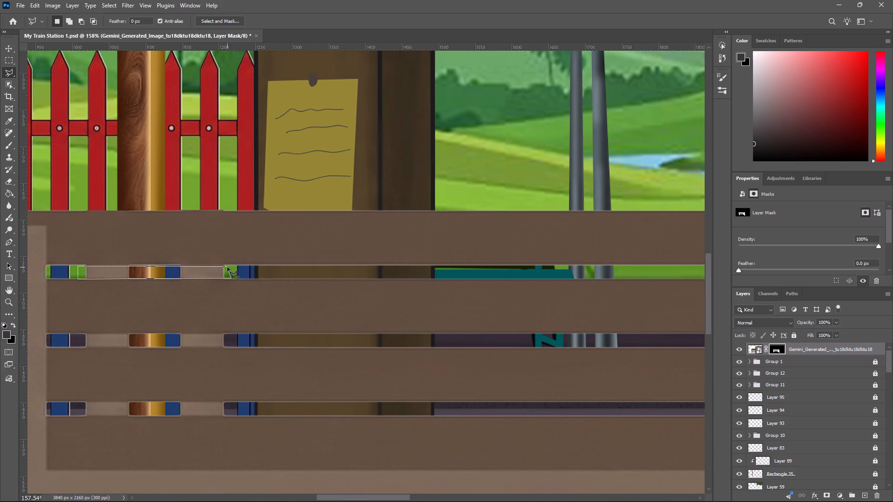
{"action": "left_click", "coordinate": [232, 267]}
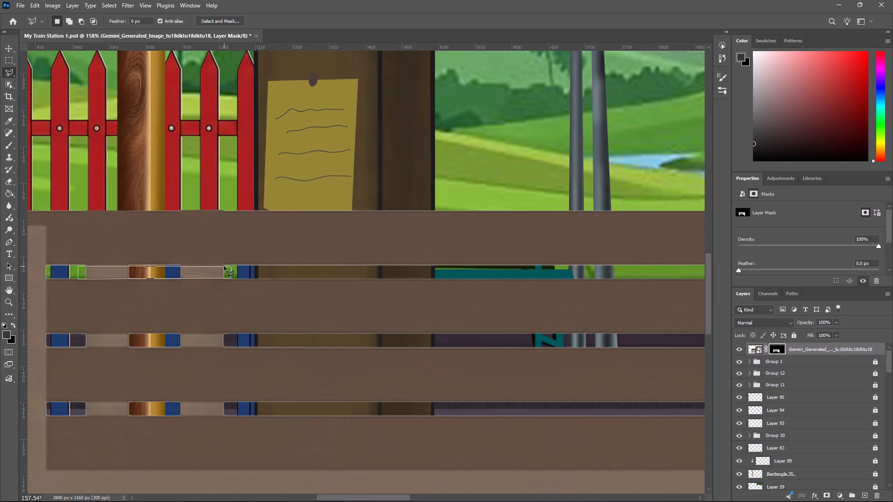
{"action": "left_click", "coordinate": [224, 266]}
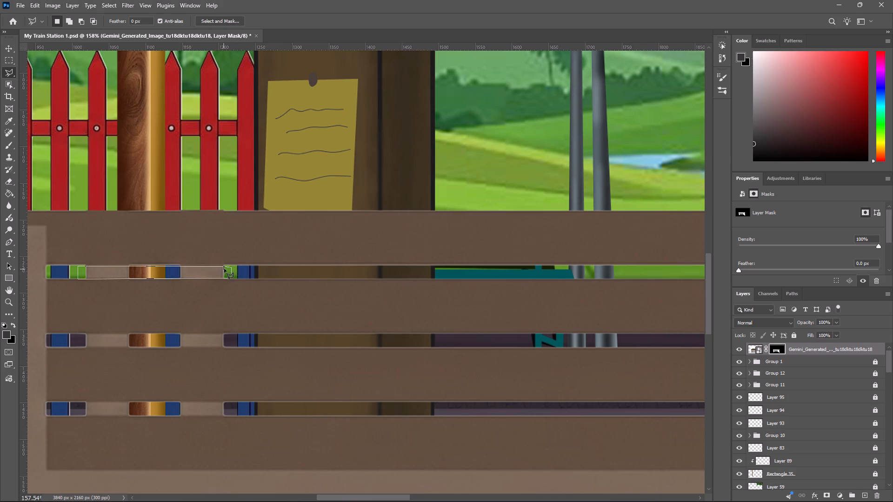
{"action": "left_click", "coordinate": [225, 267]}
{"action": "key", "text": "ctrl+z"}
{"action": "key", "text": "ctrl+z"}
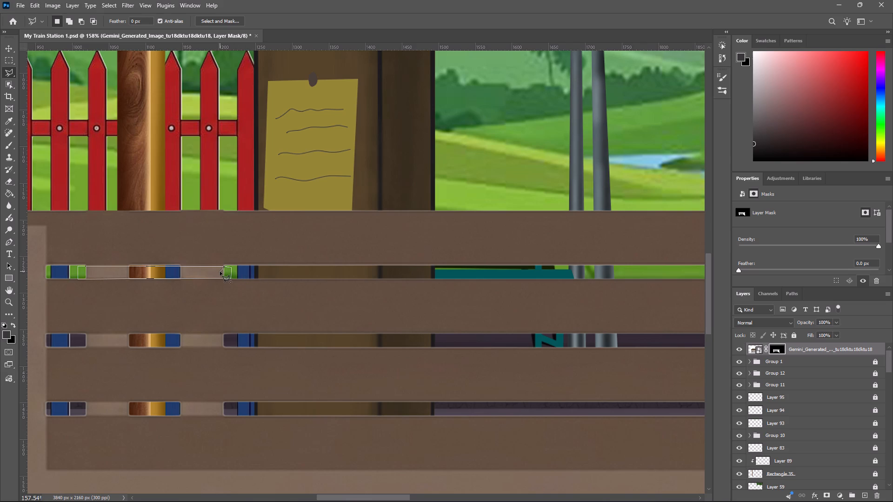
{"action": "key", "text": "ctrl+z"}
{"action": "left_click", "coordinate": [226, 266]}
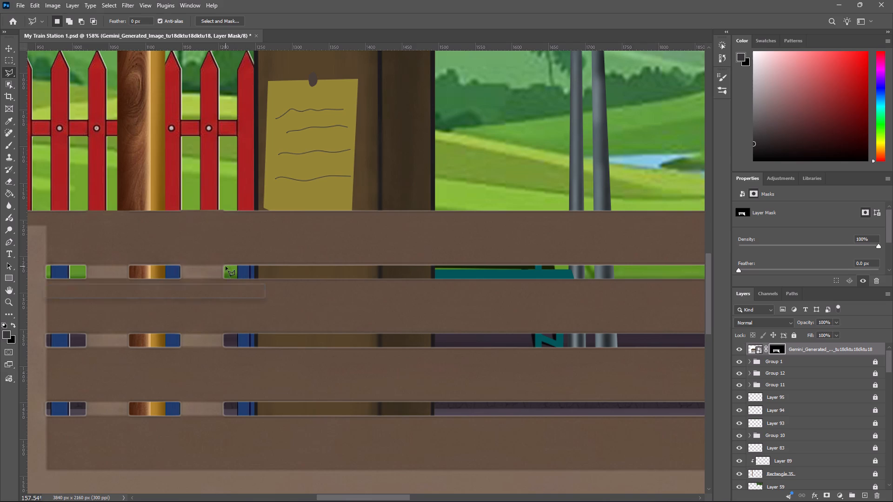
{"action": "key", "text": "BackSpace"}
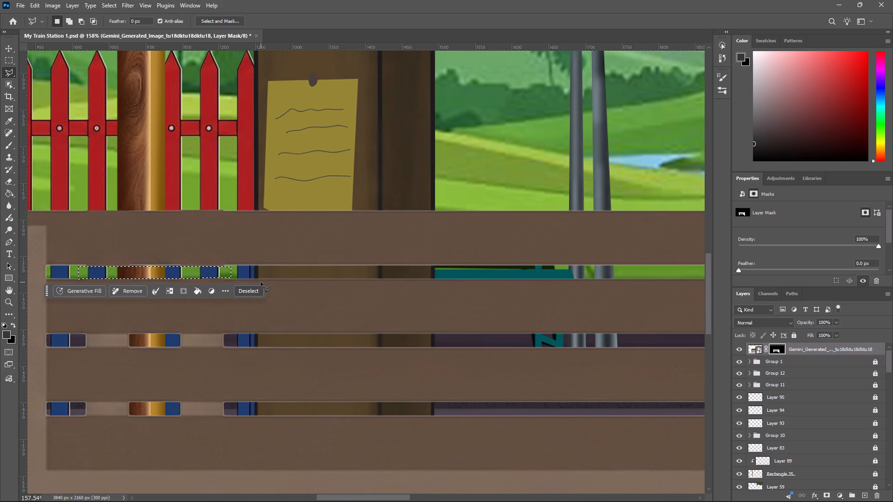
{"action": "scroll", "coordinate": [260, 283], "scroll_direction": "down", "scroll_amount": 5, "text": "alt"}
{"action": "key", "text": "ctrl+d"}
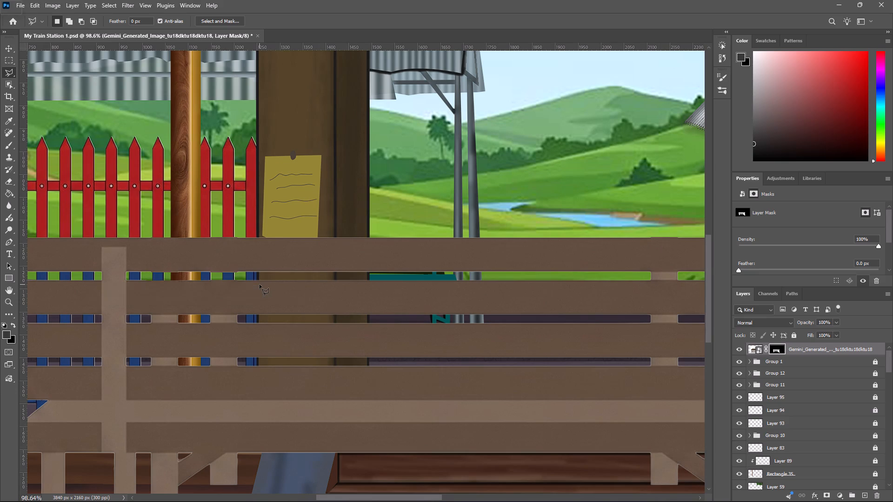
Lasso the two rear post pieces near the bench's right front post in the gap below the top slat, clear them from the mask, and deselect.
{"action": "scroll", "coordinate": [259, 286], "scroll_direction": "down", "scroll_amount": 7, "text": "alt"}
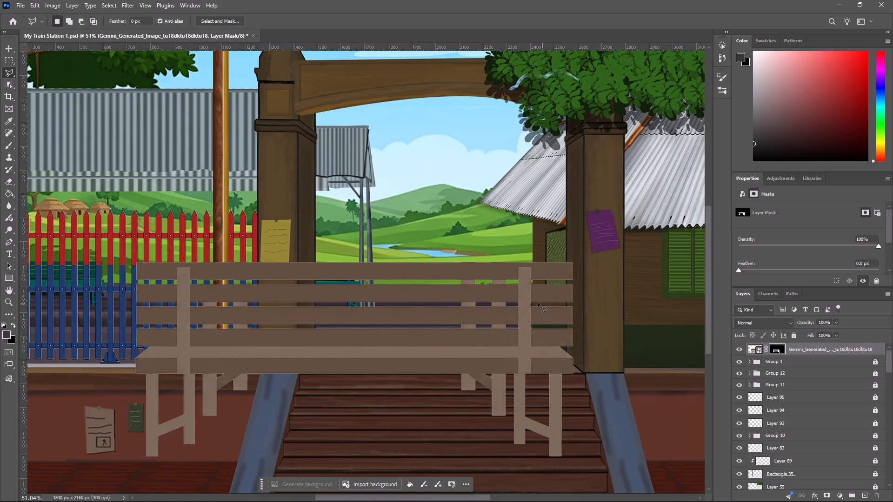
{"action": "scroll", "coordinate": [511, 289], "scroll_direction": "up", "scroll_amount": 8, "text": "alt"}
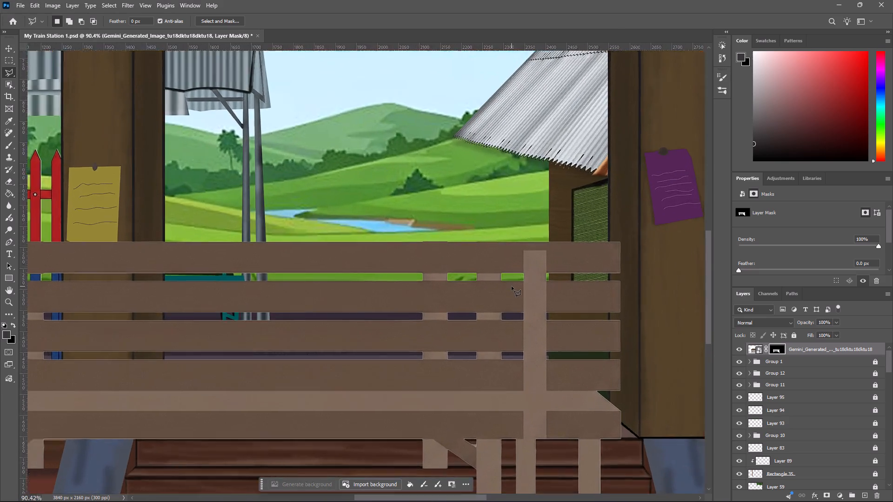
{"action": "scroll", "coordinate": [512, 286], "scroll_direction": "up", "scroll_amount": 9, "text": "alt"}
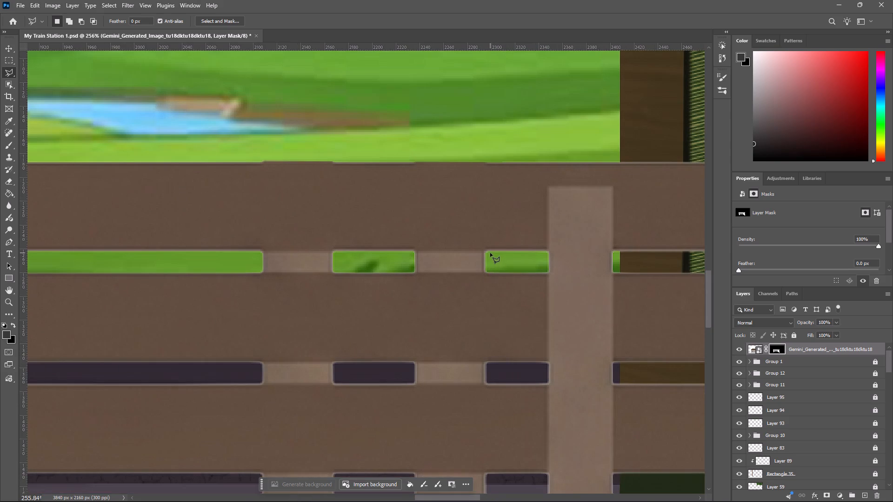
{"action": "left_click", "coordinate": [486, 252]}
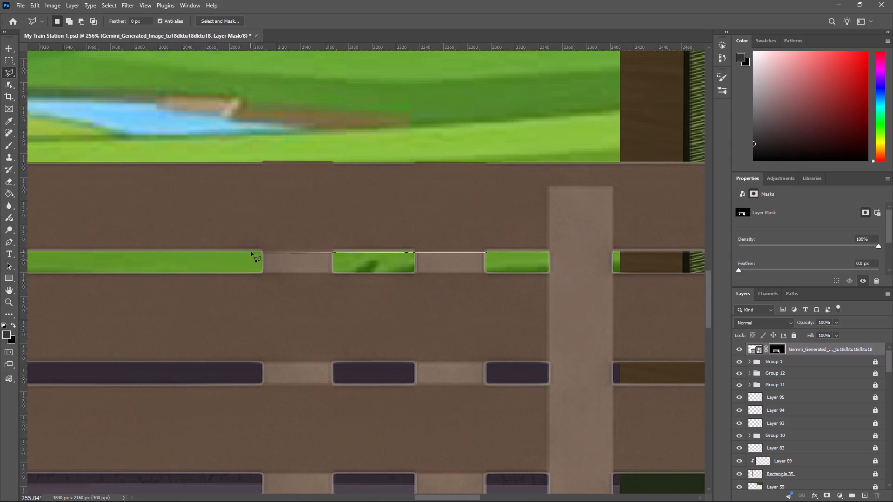
{"action": "left_click", "coordinate": [248, 251]}
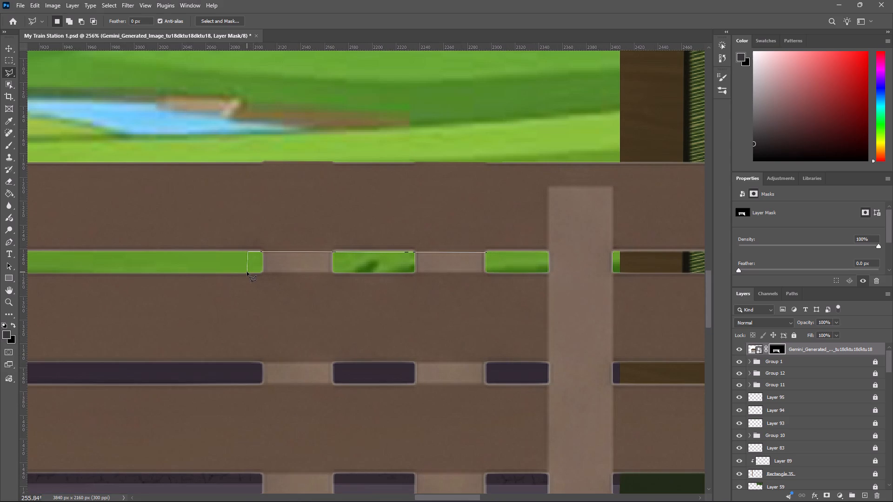
{"action": "left_click", "coordinate": [247, 272]}
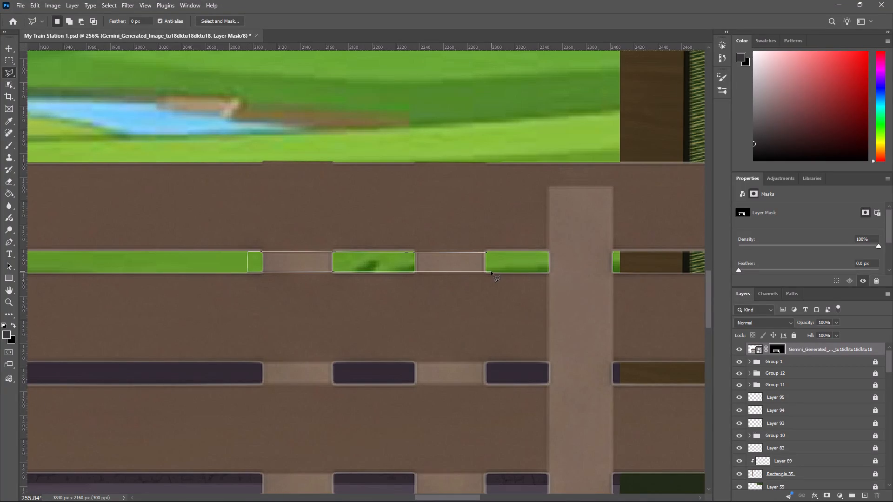
{"action": "left_click", "coordinate": [491, 271]}
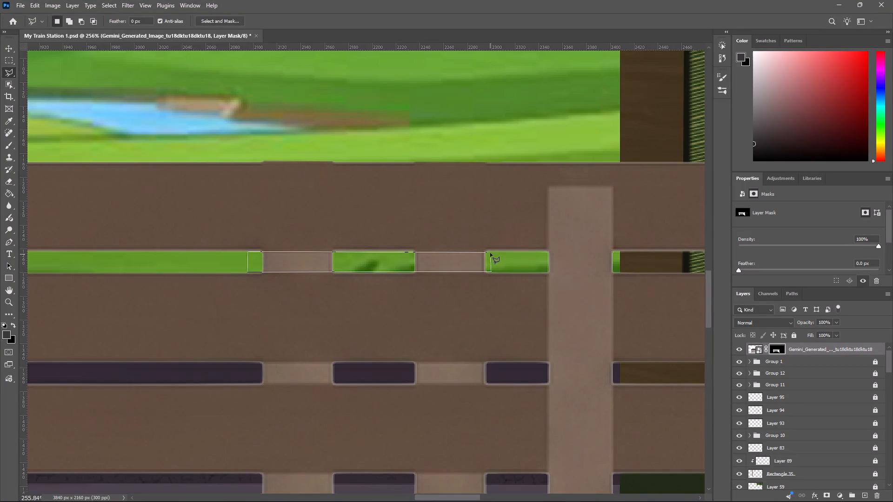
{"action": "left_click", "coordinate": [489, 252]}
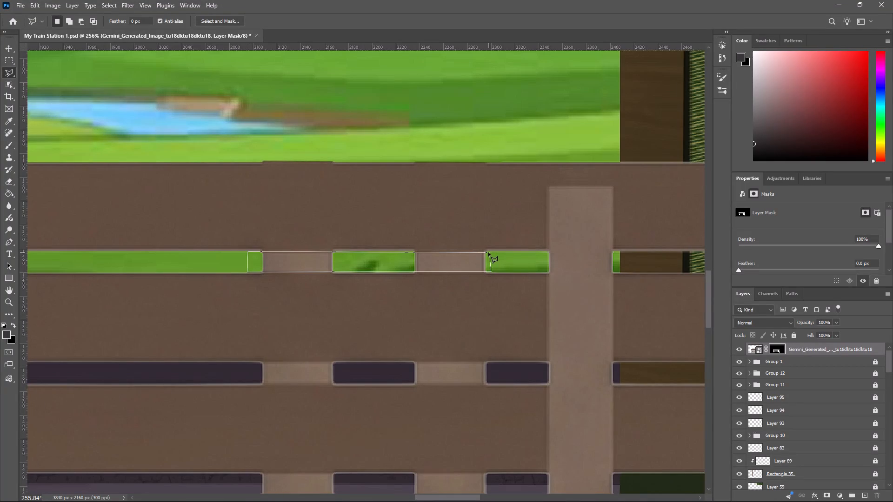
{"action": "left_click", "coordinate": [487, 252]}
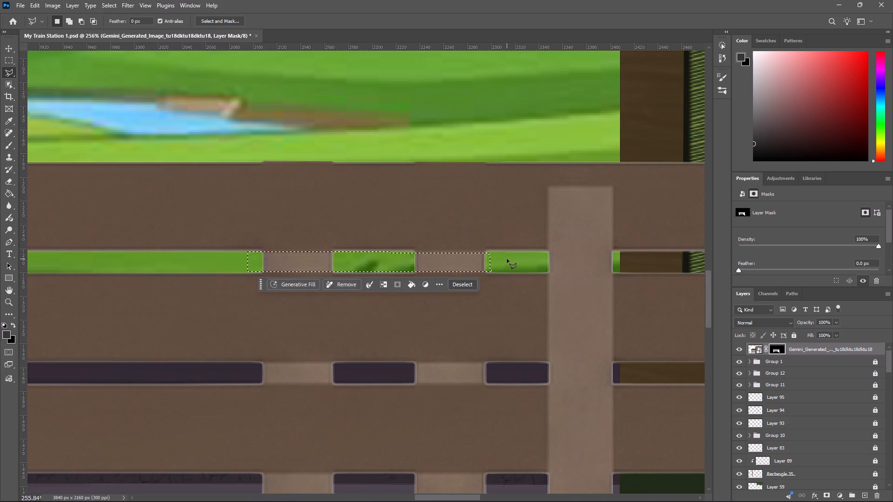
{"action": "key", "text": "BackSpace"}
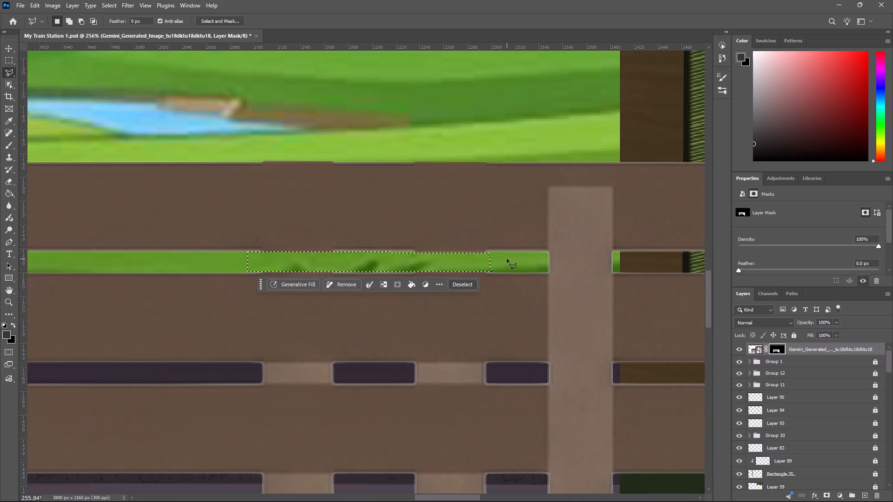
{"action": "key", "text": "ctrl+d"}
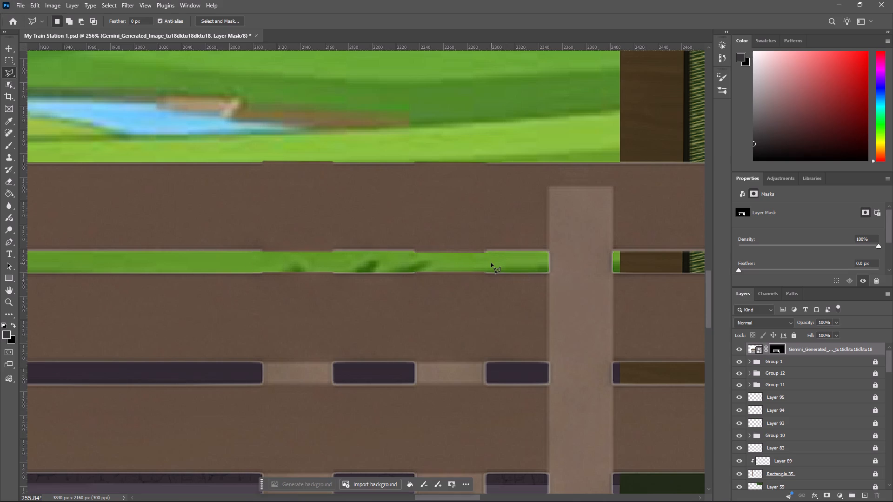
Lasso the rear post pieces either side of the lamp pole in the gap below the second slat, clear them from the mask, and deselect.
{"action": "scroll", "coordinate": [491, 263], "scroll_direction": "down", "scroll_amount": 16, "text": "alt"}
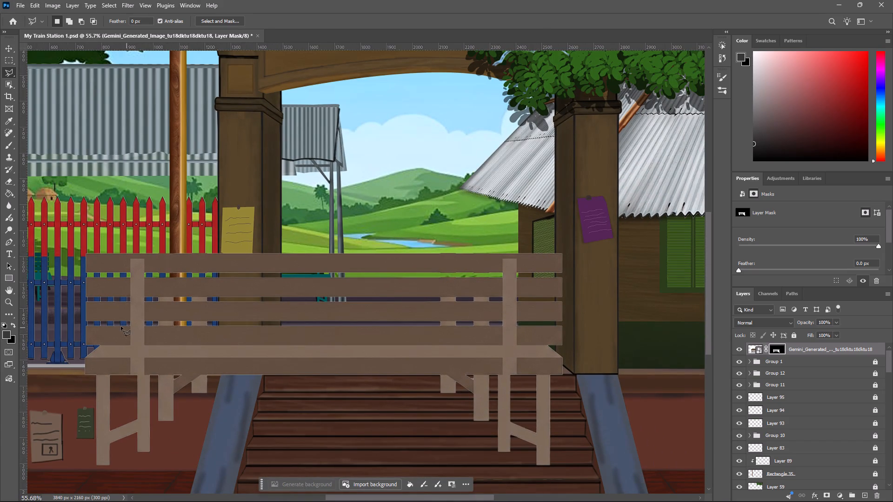
{"action": "scroll", "coordinate": [193, 313], "scroll_direction": "up", "scroll_amount": 6, "text": "alt"}
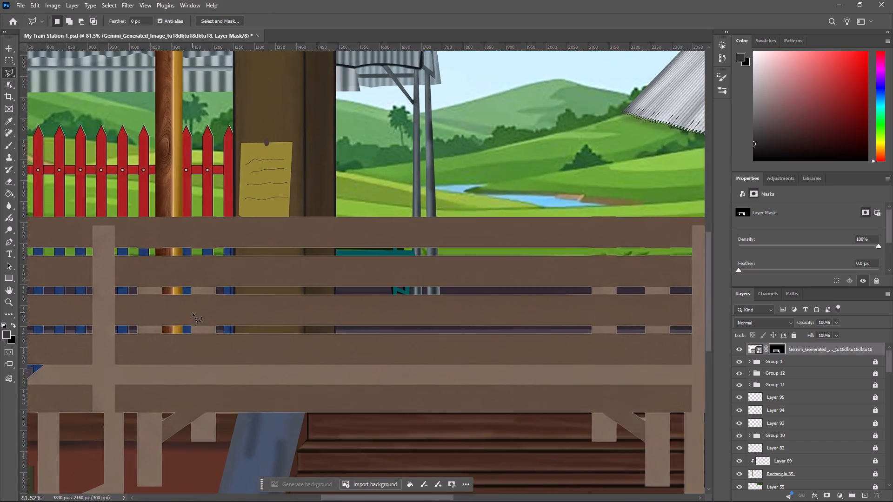
{"action": "scroll", "coordinate": [188, 291], "scroll_direction": "up", "scroll_amount": 9, "text": "alt"}
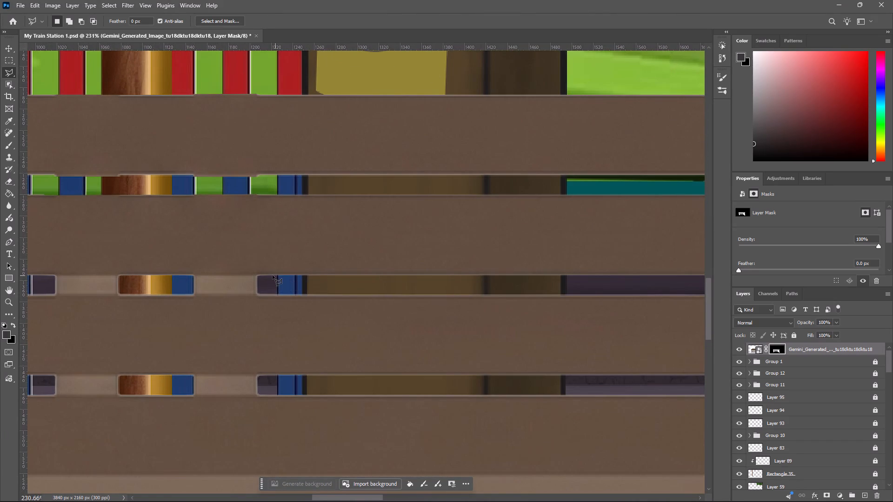
{"action": "left_click", "coordinate": [264, 277]}
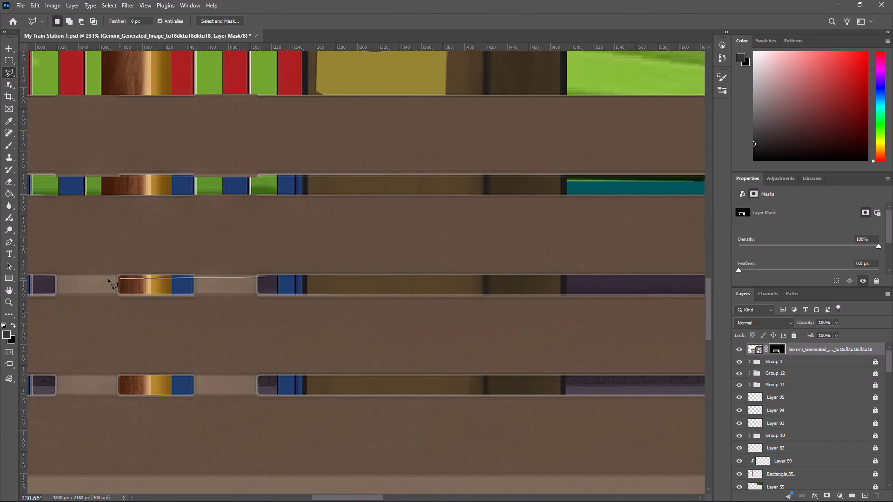
{"action": "left_click", "coordinate": [51, 276]}
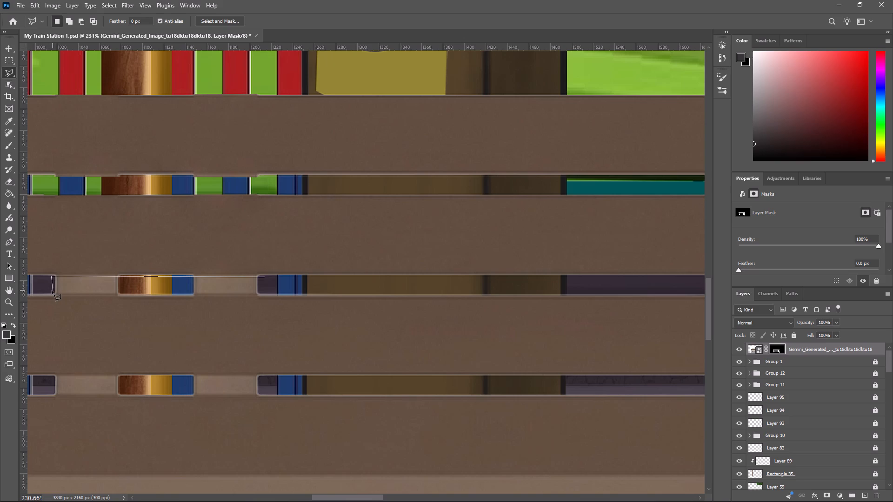
{"action": "left_click", "coordinate": [50, 291]}
{"action": "key", "text": "ctrl+z"}
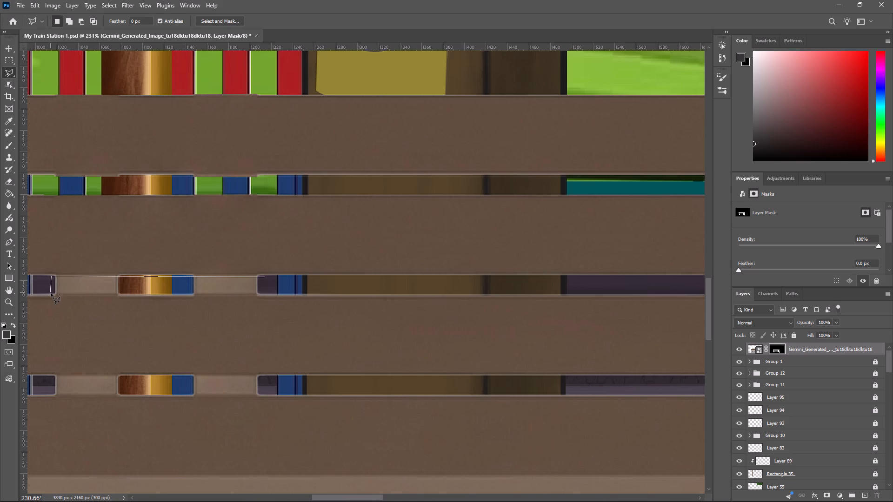
{"action": "left_click", "coordinate": [51, 293]}
{"action": "left_click", "coordinate": [261, 294]}
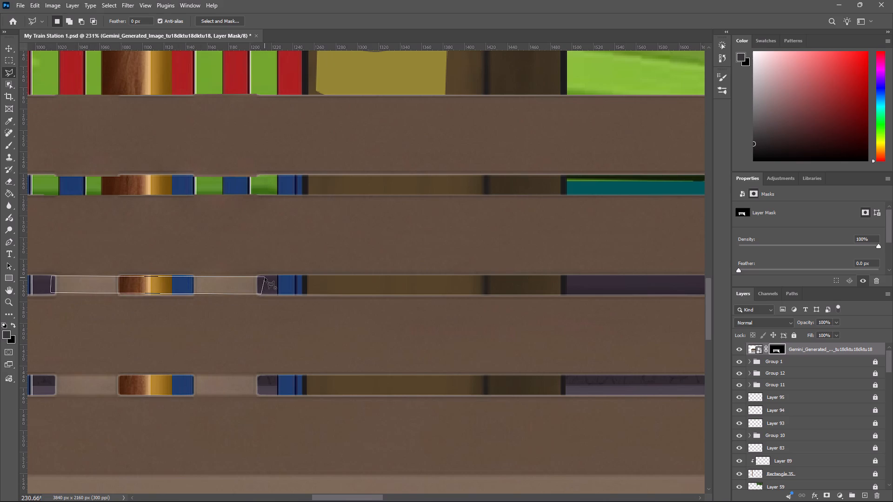
{"action": "left_click", "coordinate": [265, 277]}
{"action": "key", "text": "BackSpace"}
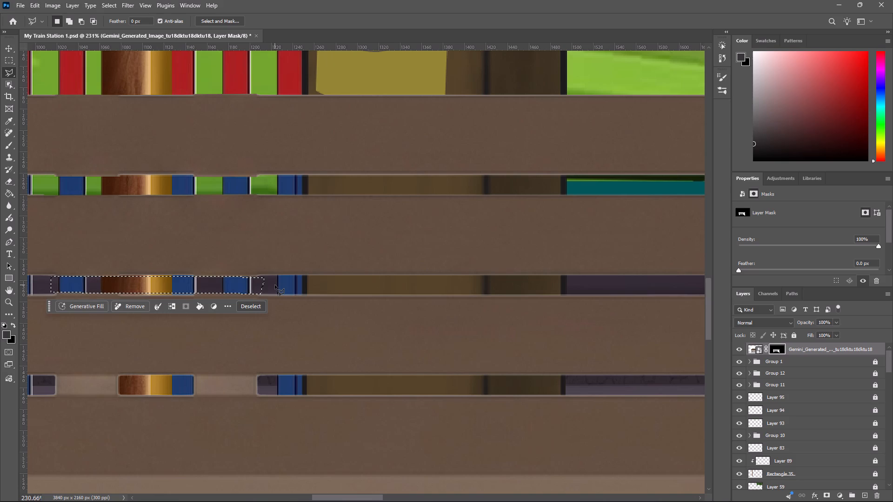
{"action": "key", "text": "ctrl+d"}
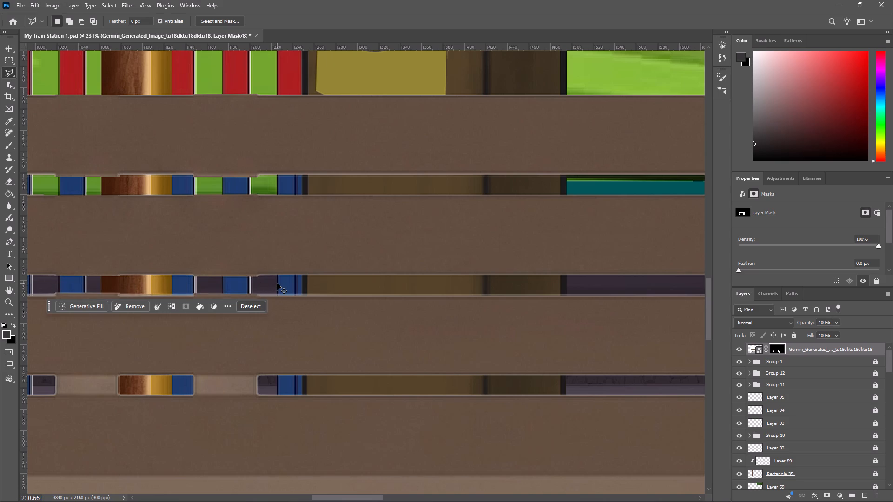
Lasso the two rear post pieces near the right front post in the gap below the second slat, clear them from the mask, and deselect.
{"action": "scroll", "coordinate": [276, 291], "scroll_direction": "down", "scroll_amount": 10, "text": "alt"}
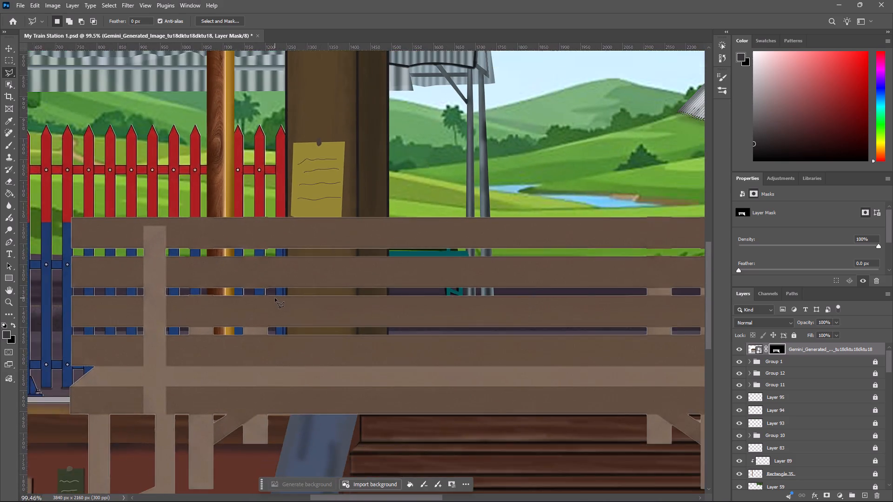
{"action": "scroll", "coordinate": [276, 298], "scroll_direction": "down", "scroll_amount": 4, "text": "alt"}
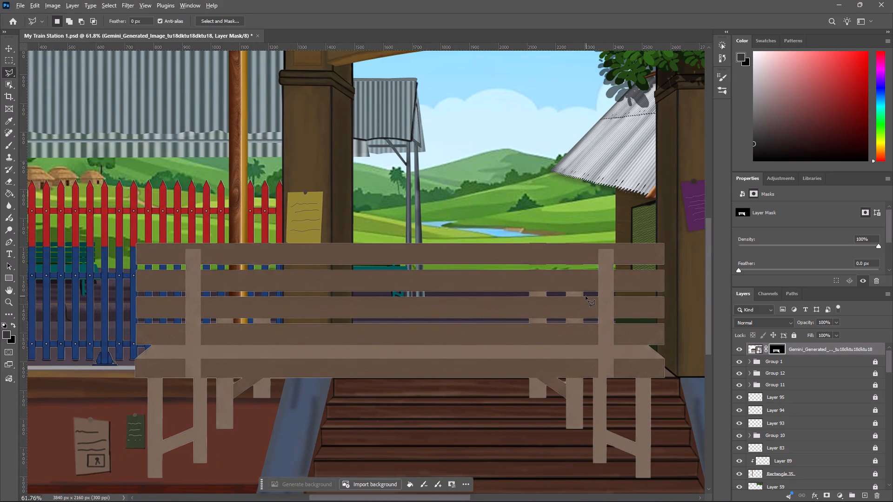
{"action": "scroll", "coordinate": [585, 296], "scroll_direction": "up", "scroll_amount": 14, "text": "alt"}
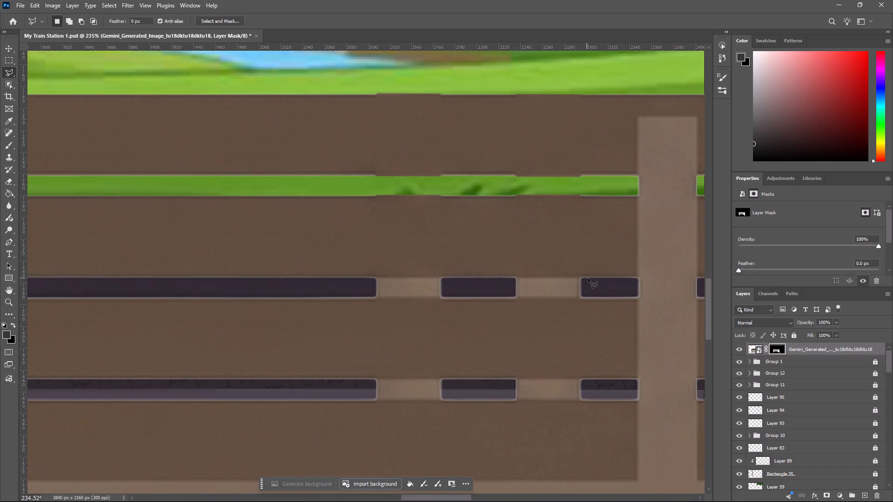
{"action": "left_click", "coordinate": [588, 279]}
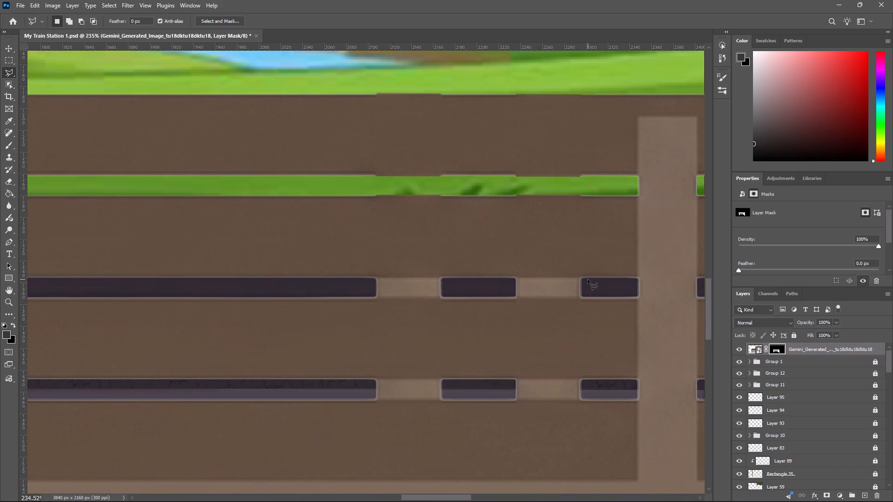
{"action": "left_click", "coordinate": [363, 279]}
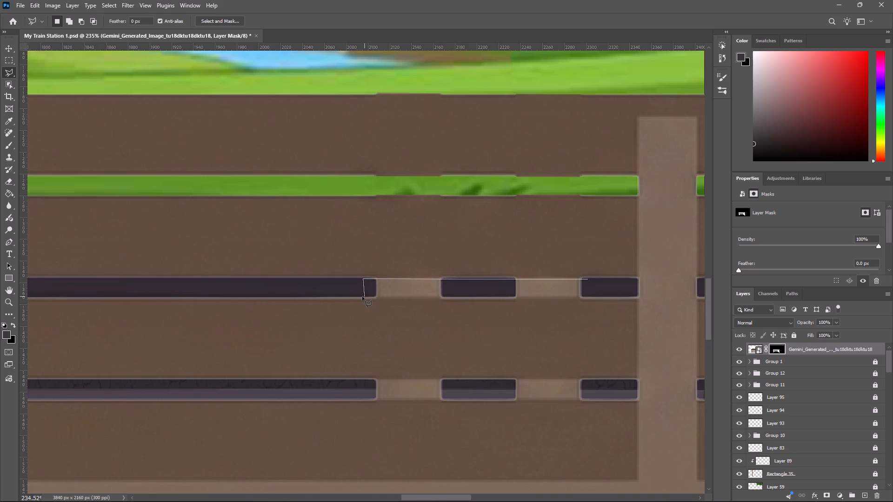
{"action": "left_click", "coordinate": [363, 296]}
{"action": "left_click", "coordinate": [597, 297]}
{"action": "left_click", "coordinate": [598, 281]}
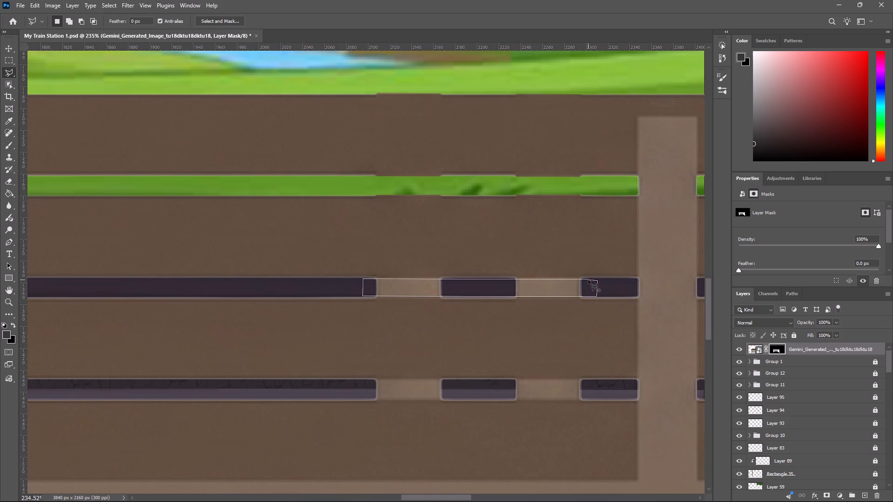
{"action": "left_click", "coordinate": [588, 280]}
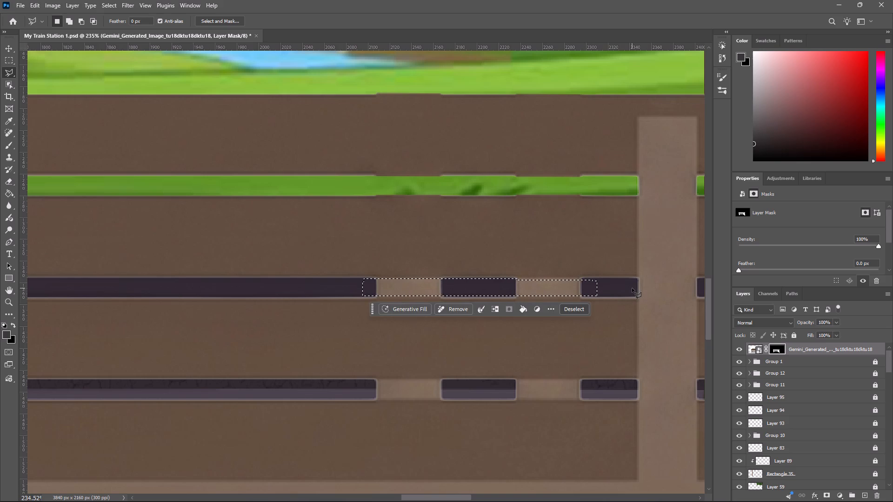
{"action": "key", "text": "BackSpace"}
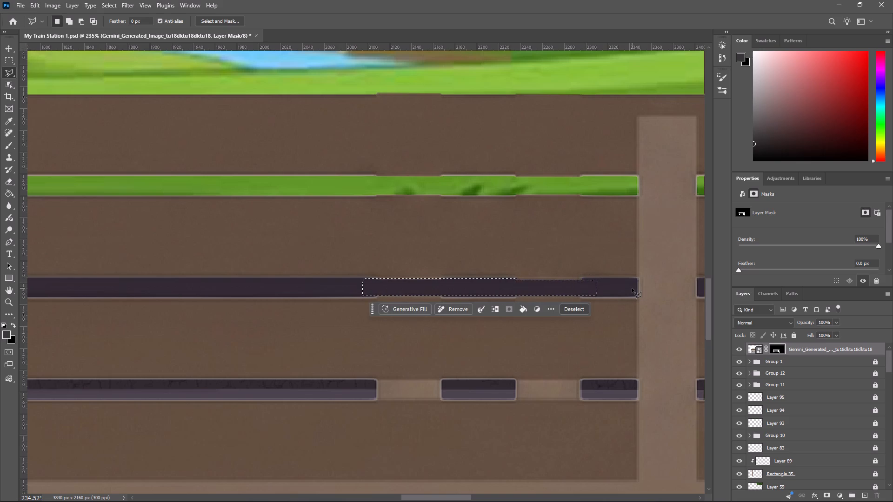
{"action": "key", "text": "ctrl+d"}
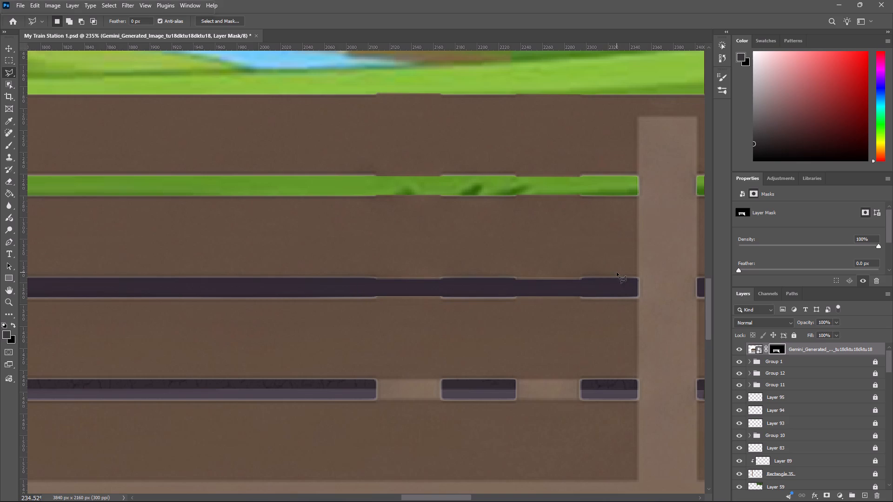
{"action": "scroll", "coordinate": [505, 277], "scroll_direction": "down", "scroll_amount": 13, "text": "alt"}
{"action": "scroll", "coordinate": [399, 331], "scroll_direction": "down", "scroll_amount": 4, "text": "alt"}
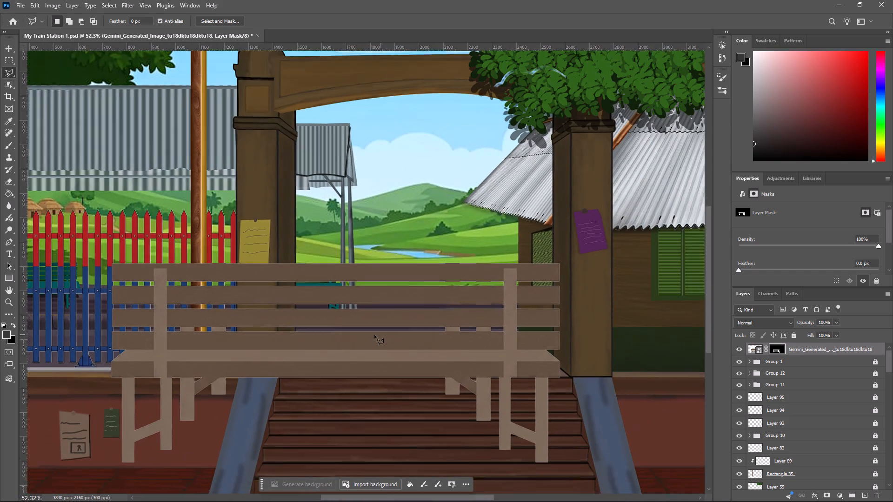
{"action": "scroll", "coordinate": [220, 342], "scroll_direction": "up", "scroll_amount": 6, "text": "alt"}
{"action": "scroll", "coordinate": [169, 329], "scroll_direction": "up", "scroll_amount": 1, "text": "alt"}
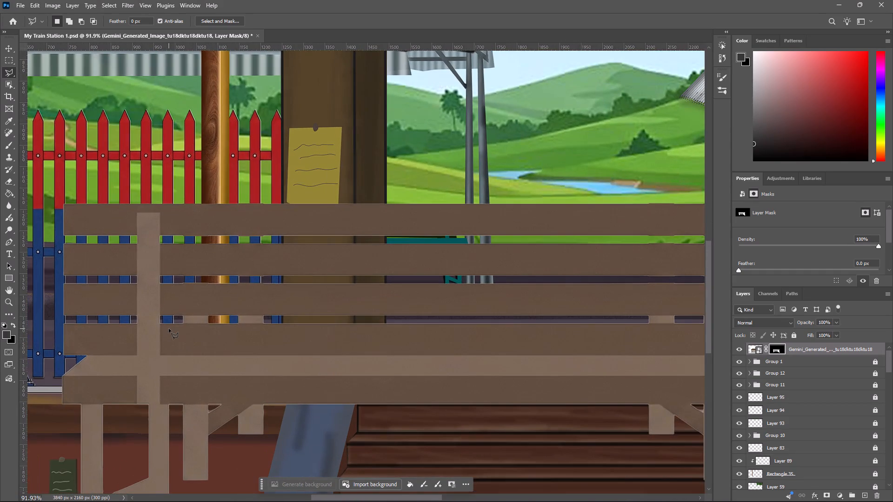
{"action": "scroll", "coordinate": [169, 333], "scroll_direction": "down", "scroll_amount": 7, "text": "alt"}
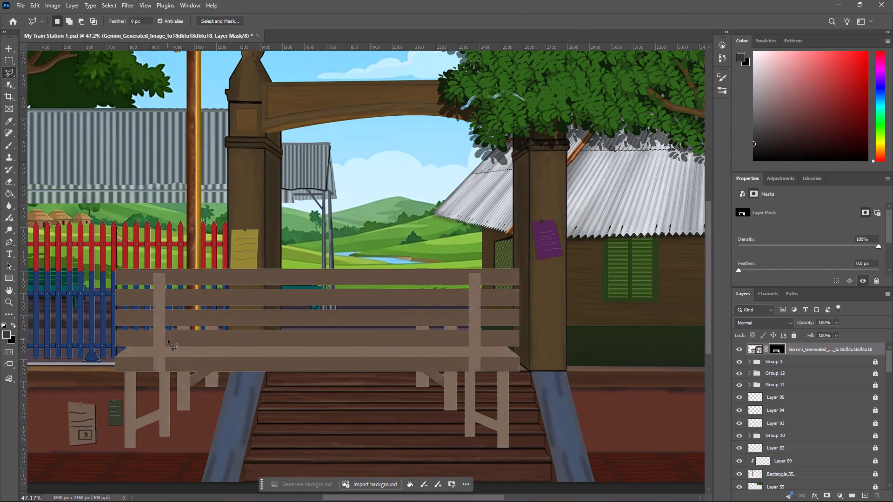
Lasso the rear post pieces either side of the lamp pole in the gap below the third slat, clear them from the mask, and deselect.
{"action": "scroll", "coordinate": [168, 340], "scroll_direction": "up", "scroll_amount": 5, "text": "alt"}
{"action": "scroll", "coordinate": [245, 330], "scroll_direction": "up", "scroll_amount": 2, "text": "alt"}
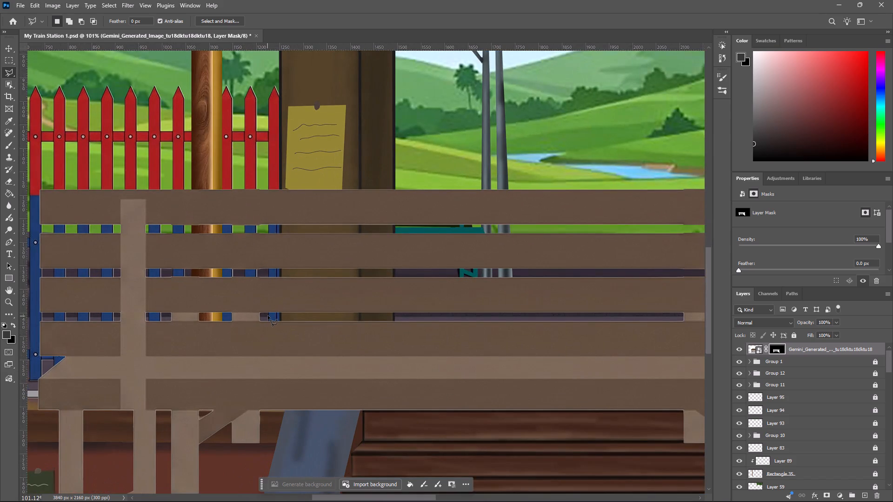
{"action": "left_click", "coordinate": [268, 316]}
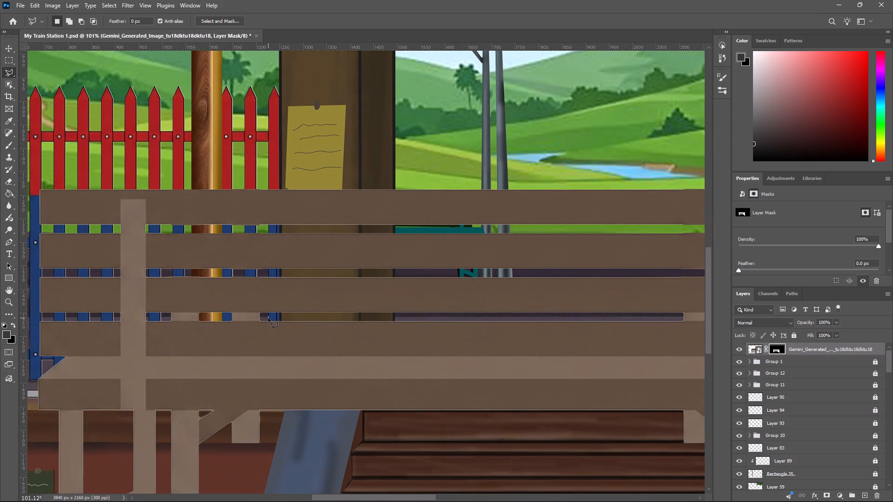
{"action": "left_click", "coordinate": [268, 316]}
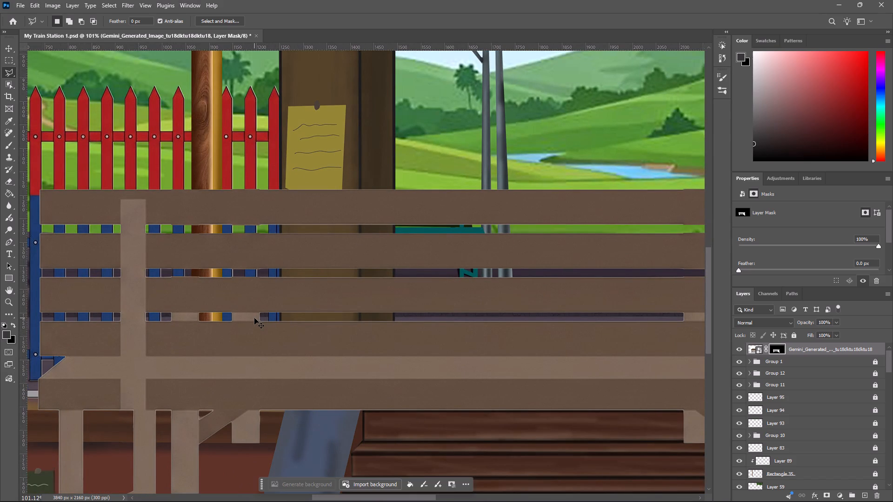
{"action": "scroll", "coordinate": [254, 318], "scroll_direction": "up", "scroll_amount": 6, "text": "alt"}
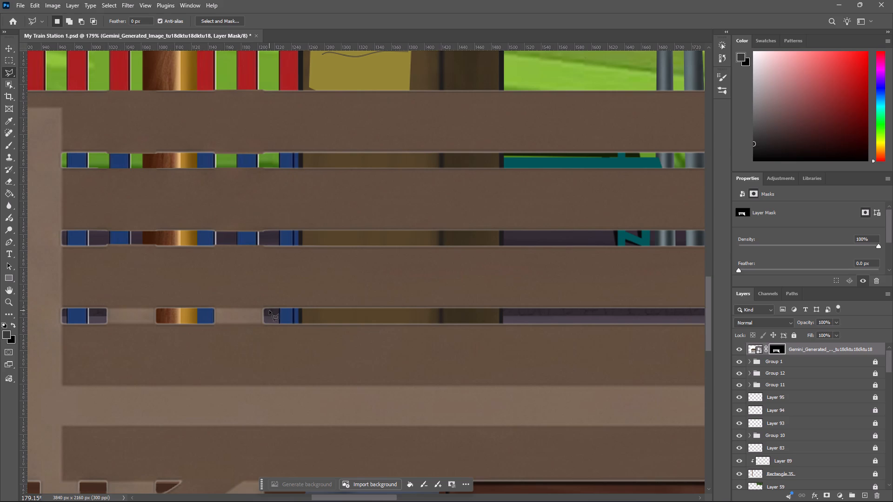
{"action": "left_click", "coordinate": [268, 309]}
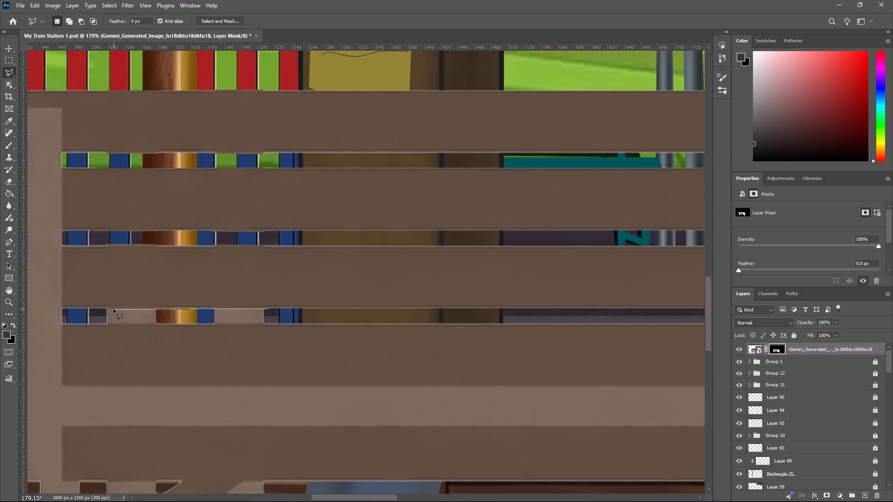
{"action": "left_click", "coordinate": [100, 308]}
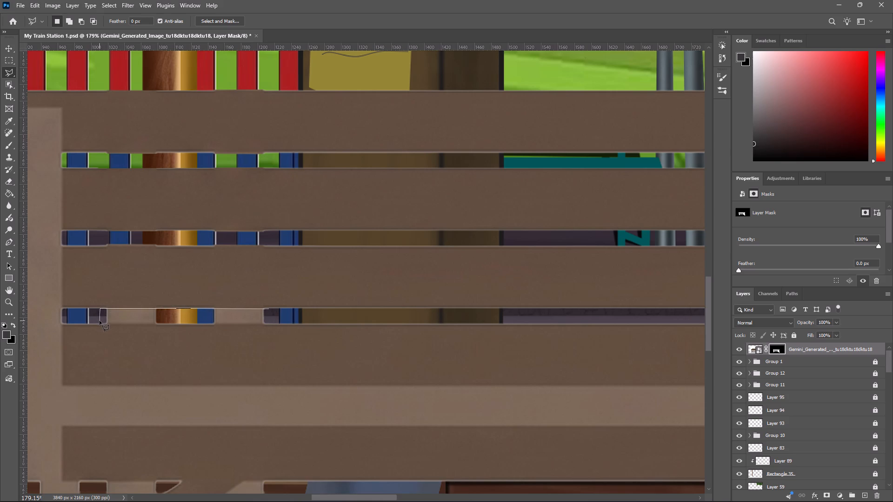
{"action": "left_click", "coordinate": [100, 321]}
{"action": "left_click", "coordinate": [276, 323]}
{"action": "left_click", "coordinate": [276, 310]}
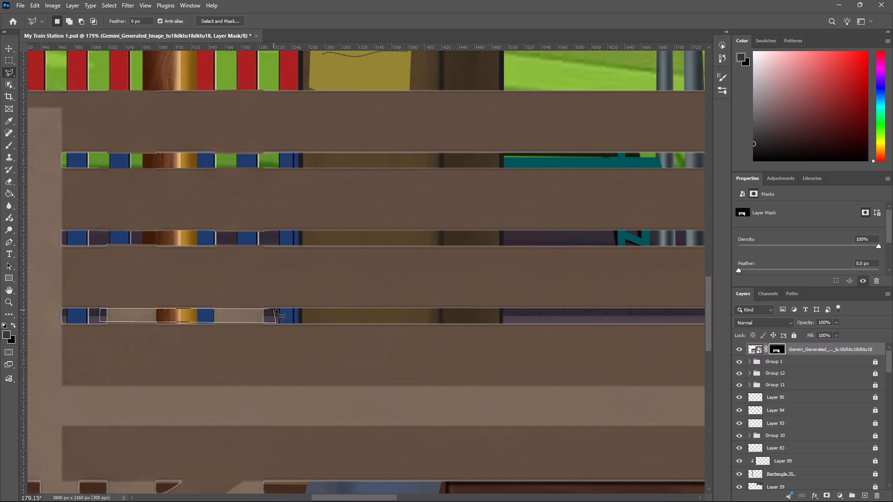
{"action": "left_click", "coordinate": [269, 310]}
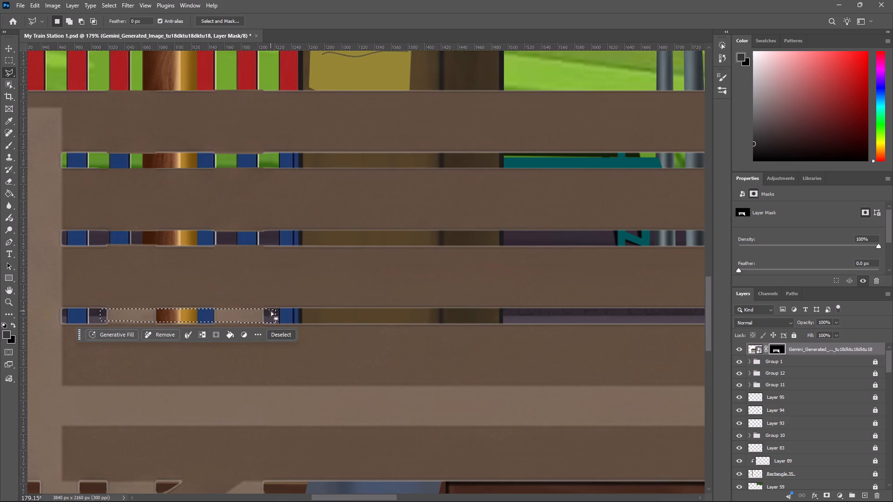
{"action": "key", "text": "BackSpace"}
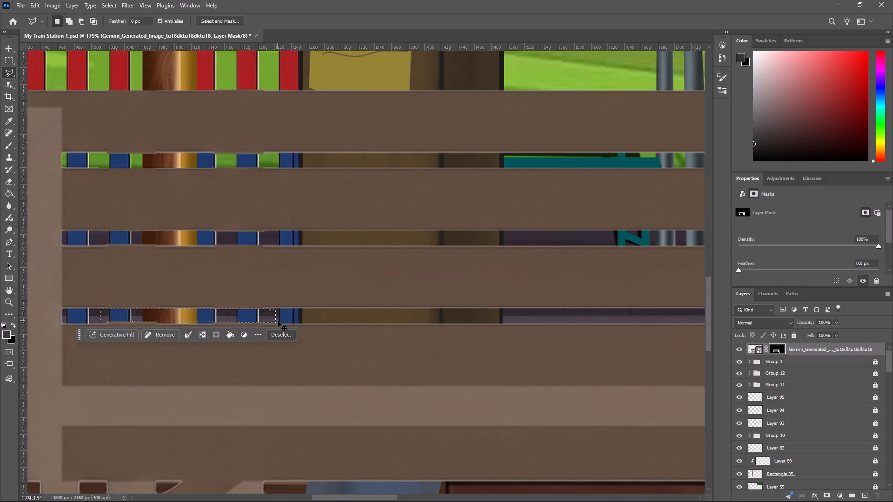
{"action": "key", "text": "ctrl+d"}
Lasso the two rear post pieces near the right front post in the gap below the third slat, clear them from the mask, and deselect.
{"action": "scroll", "coordinate": [277, 329], "scroll_direction": "down", "scroll_amount": 12, "text": "alt"}
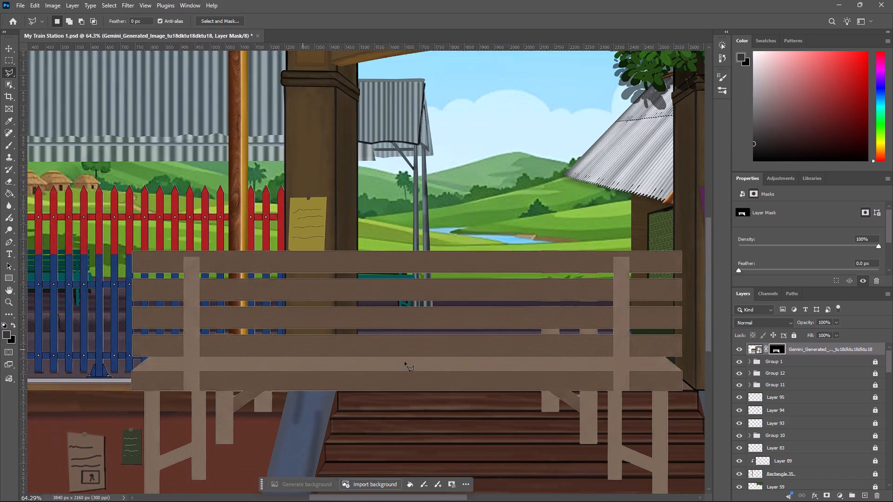
{"action": "key", "text": "space"}
{"action": "key", "text": "space"}
{"action": "key", "text": "space"}
{"action": "key", "text": "space"}
{"action": "key", "text": "space"}
{"action": "key", "text": "space"}
{"action": "key", "text": "space"}
{"action": "key", "text": "space"}
{"action": "key", "text": "space"}
{"action": "key", "text": "space"}
{"action": "key", "text": "space"}
{"action": "key", "text": "space"}
{"action": "key", "text": "space"}
{"action": "key", "text": "space"}
{"action": "key", "text": "space"}
{"action": "key", "text": "space"}
{"action": "key", "text": "space"}
{"action": "key", "text": "space"}
{"action": "left_click_drag", "start_coordinate": [567, 355], "coordinate": [382, 356]}
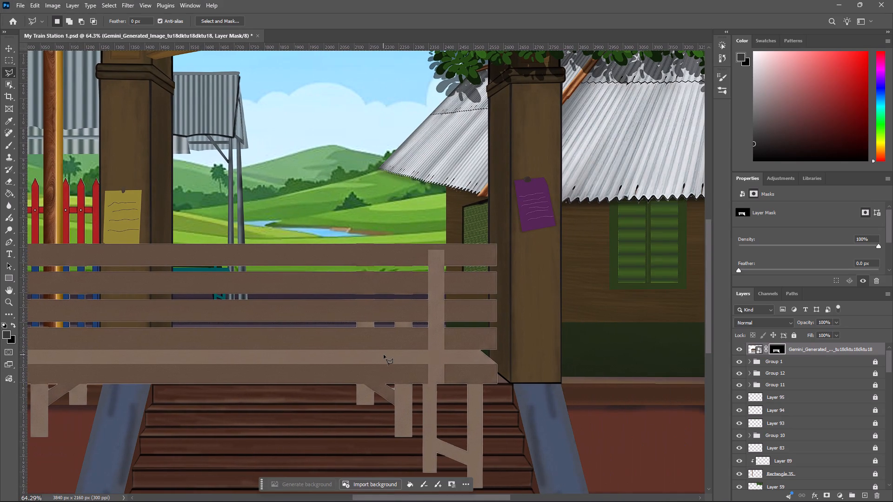
{"action": "scroll", "coordinate": [384, 355], "scroll_direction": "up", "scroll_amount": 5, "text": "alt"}
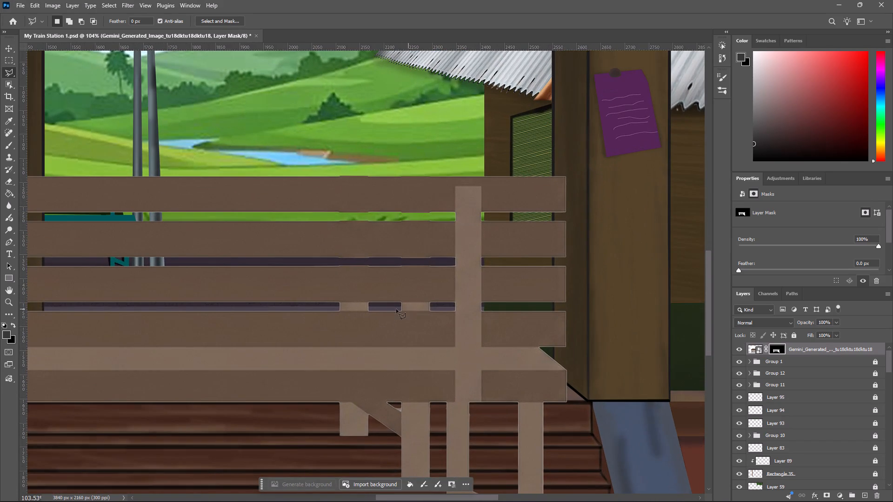
{"action": "scroll", "coordinate": [379, 309], "scroll_direction": "up", "scroll_amount": 3, "text": "alt"}
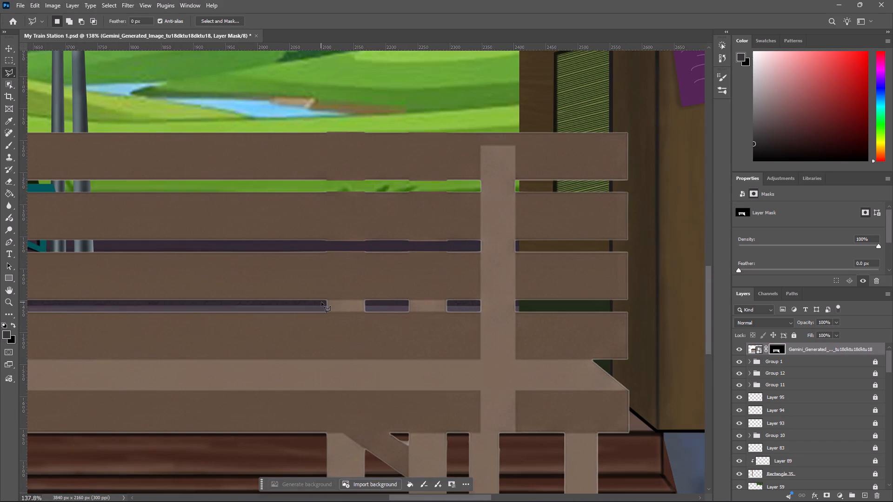
{"action": "left_click", "coordinate": [321, 301]}
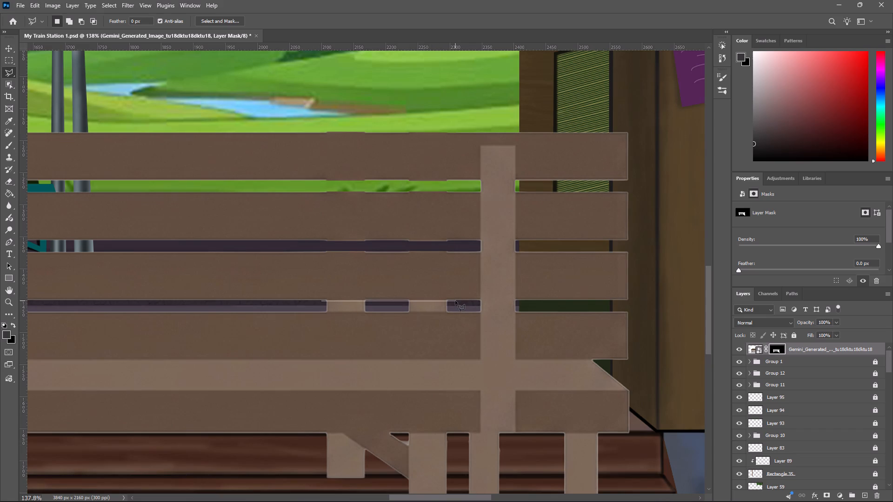
{"action": "left_click", "coordinate": [455, 301]}
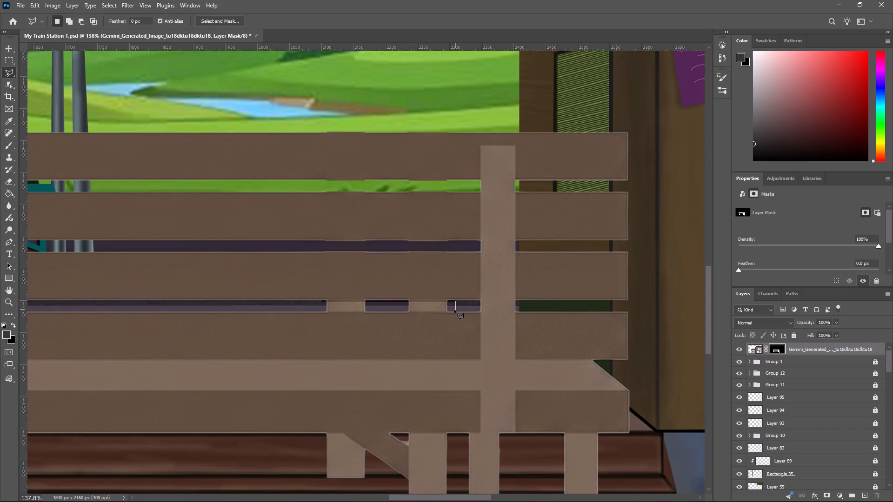
{"action": "left_click", "coordinate": [455, 310]}
{"action": "left_click", "coordinate": [321, 311]}
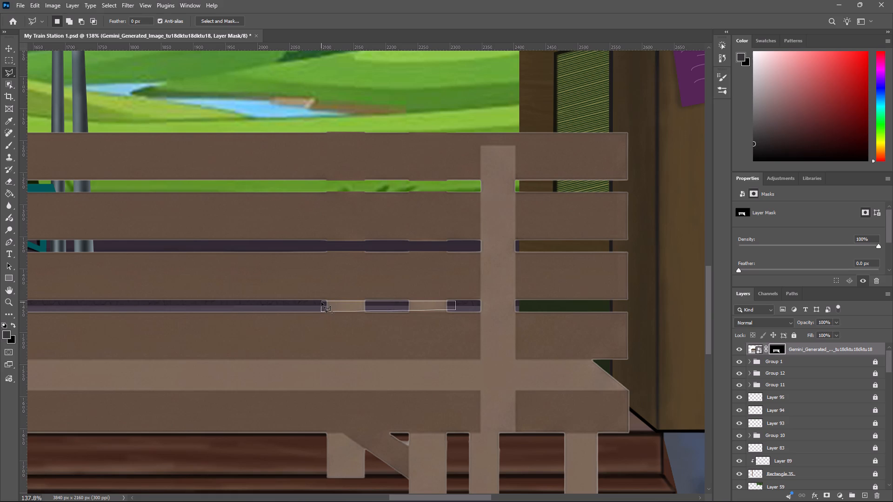
{"action": "left_click", "coordinate": [321, 301]}
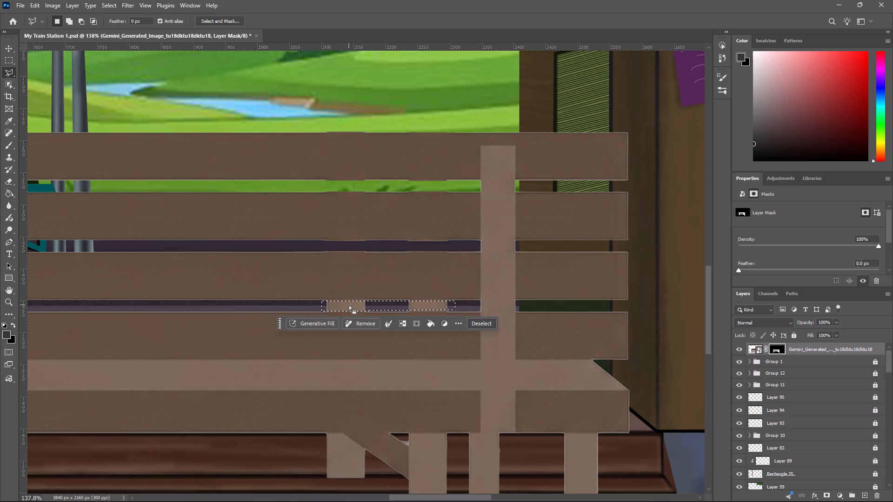
{"action": "key", "text": "BackSpace"}
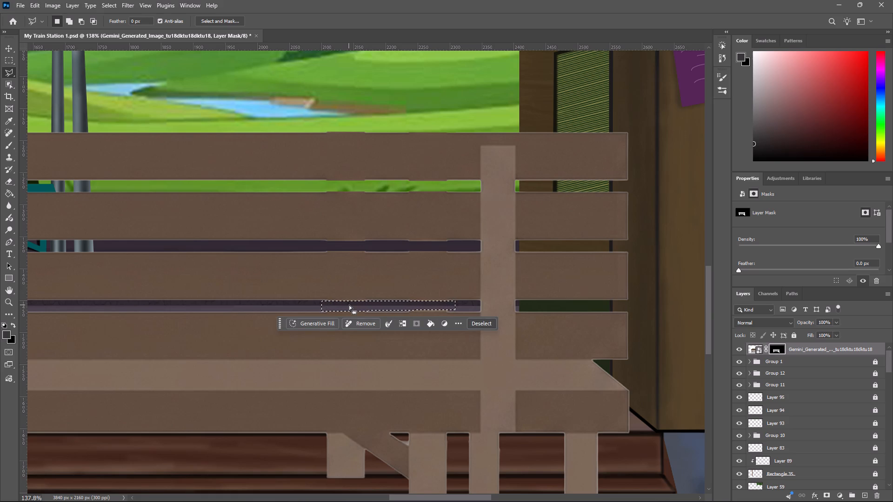
{"action": "key", "text": "ctrl+d"}
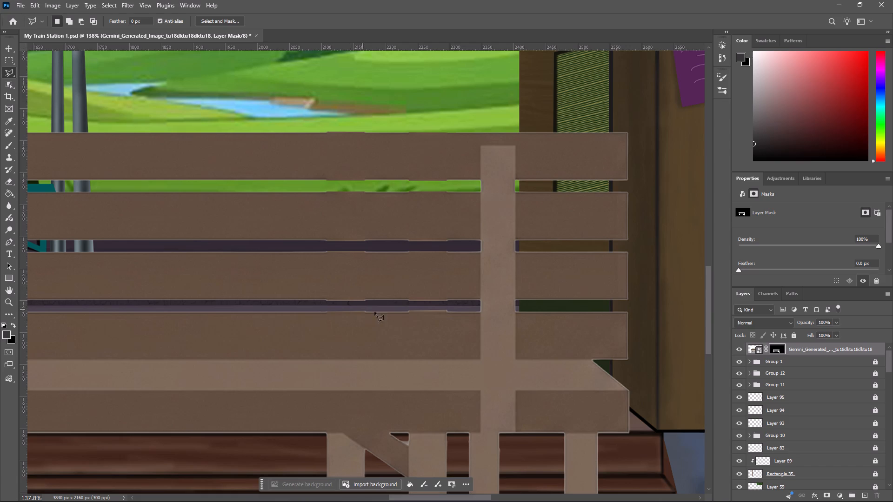
Lasso the rear legs and diagonal brace under the bench seat beside the left front legs, clear them from the mask, and deselect.
{"action": "scroll", "coordinate": [415, 326], "scroll_direction": "down", "scroll_amount": 11, "text": "alt"}
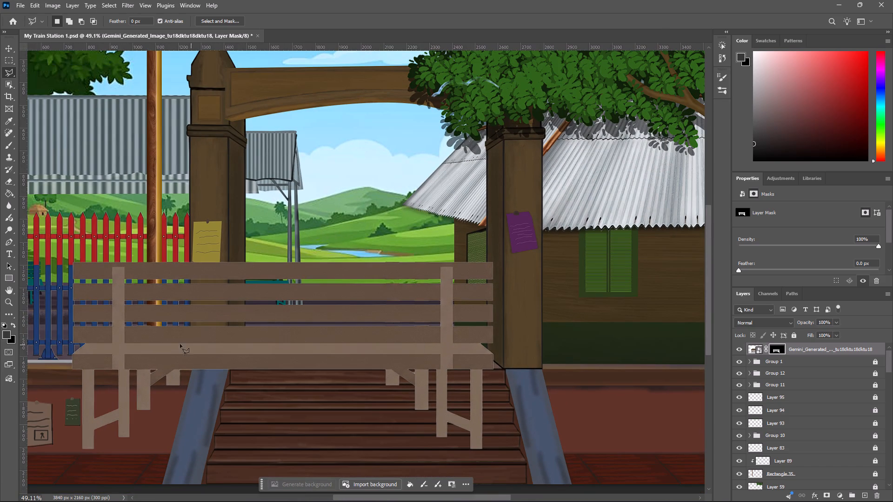
{"action": "scroll", "coordinate": [173, 357], "scroll_direction": "down", "scroll_amount": 2}
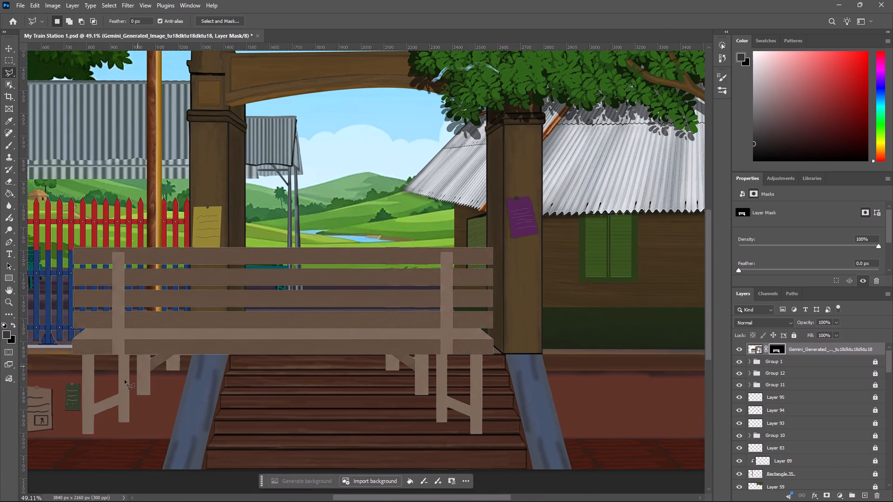
{"action": "scroll", "coordinate": [131, 382], "scroll_direction": "up", "scroll_amount": 3, "text": "alt"}
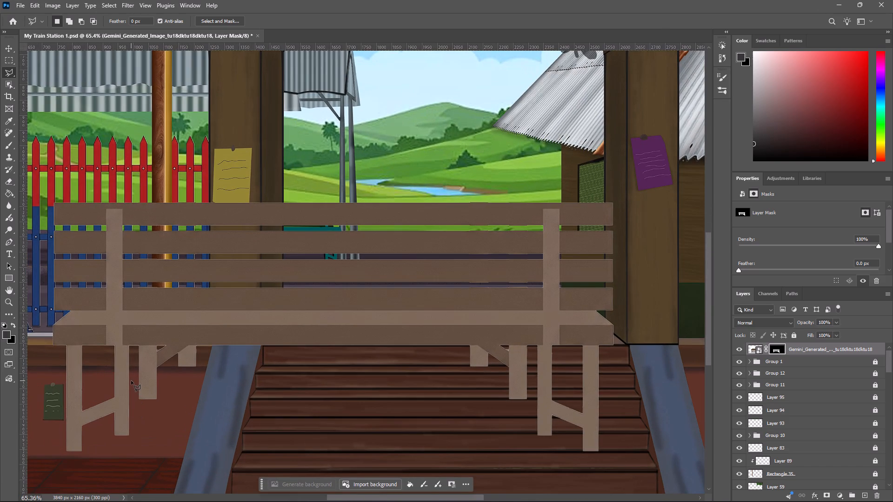
{"action": "scroll", "coordinate": [140, 396], "scroll_direction": "up", "scroll_amount": 4, "text": "alt"}
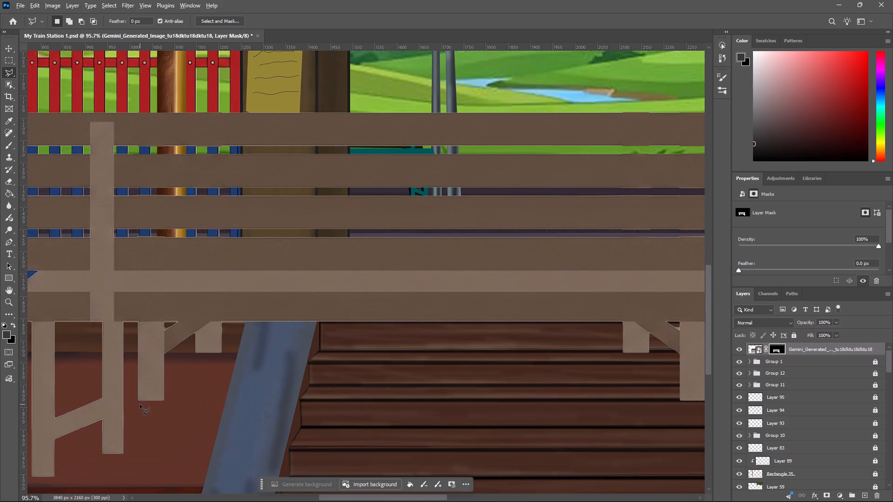
{"action": "scroll", "coordinate": [140, 404], "scroll_direction": "up", "scroll_amount": 1, "text": "alt"}
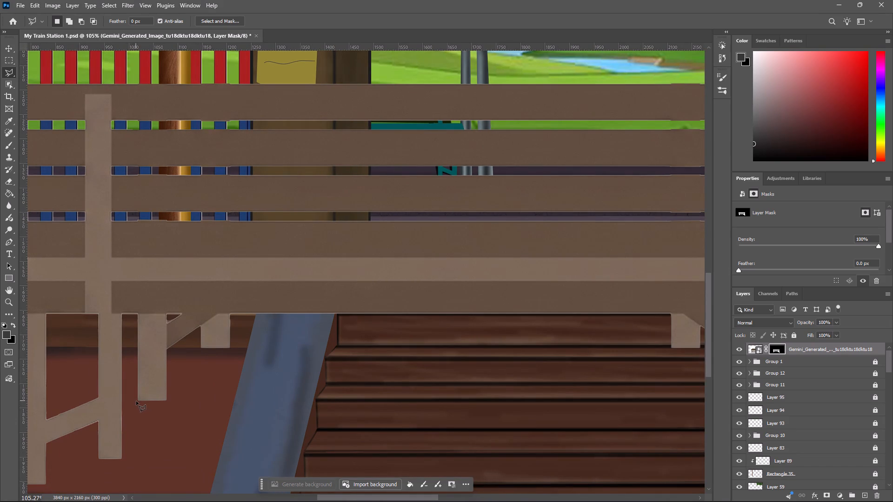
{"action": "left_click", "coordinate": [136, 401]}
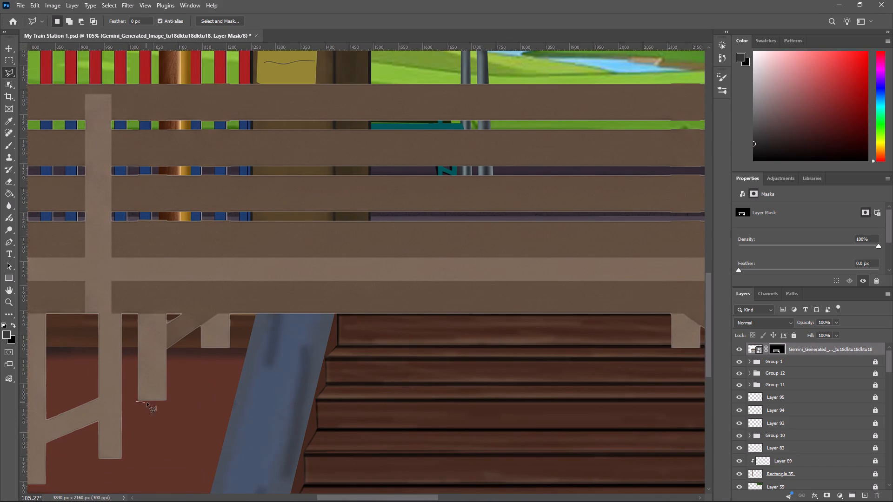
{"action": "left_click", "coordinate": [246, 401]}
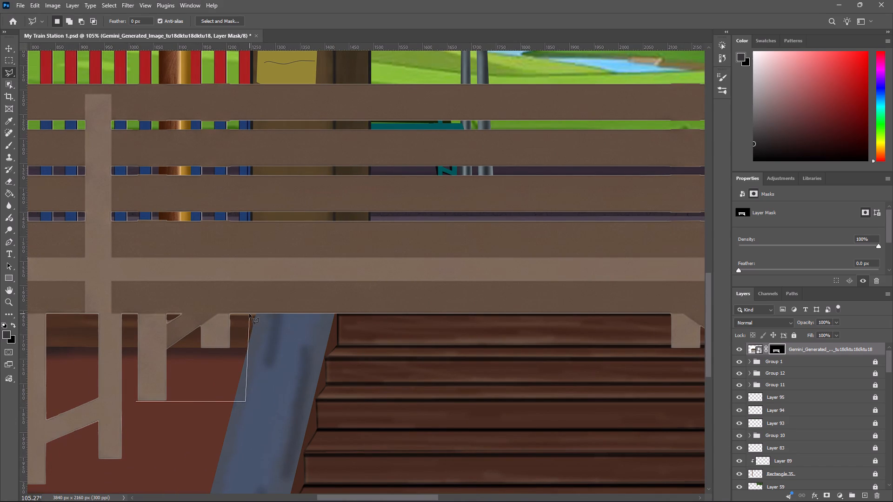
{"action": "left_click", "coordinate": [249, 314]}
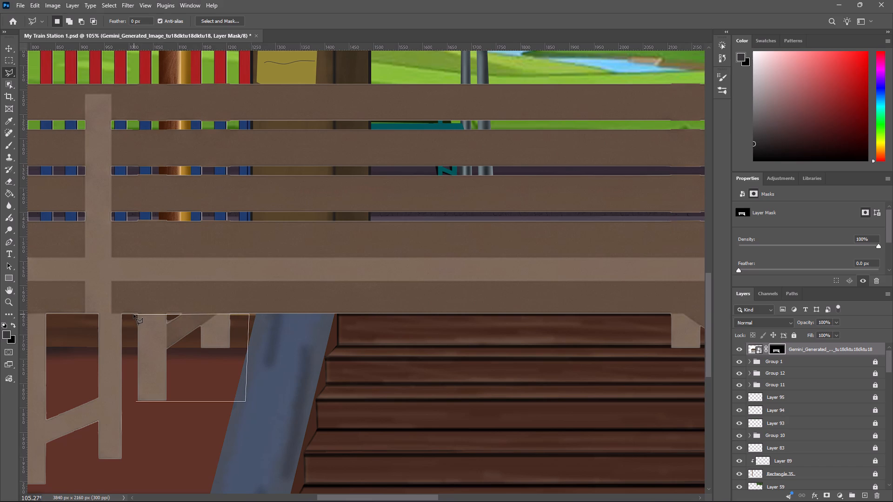
{"action": "left_click", "coordinate": [133, 314]}
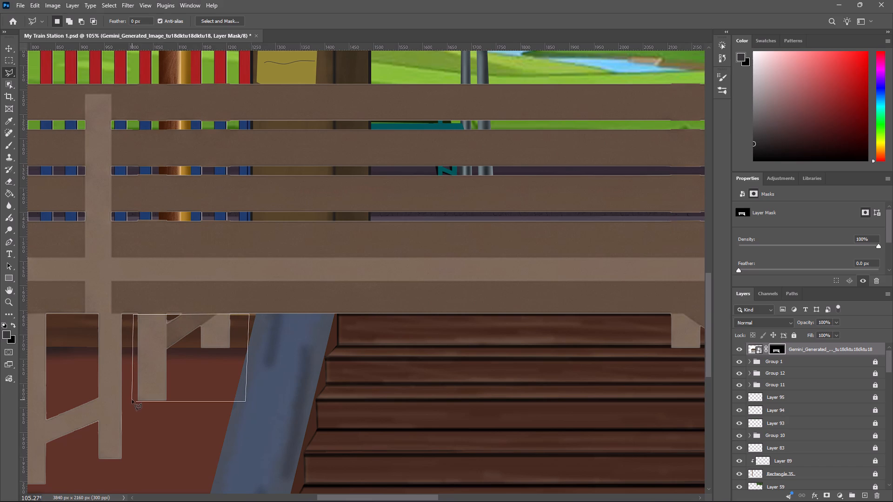
{"action": "left_click", "coordinate": [135, 401]}
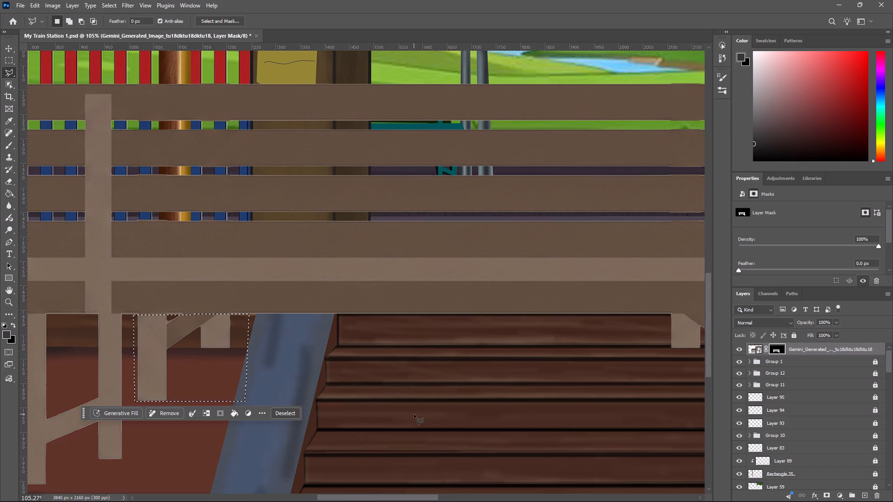
{"action": "key", "text": "BackSpace"}
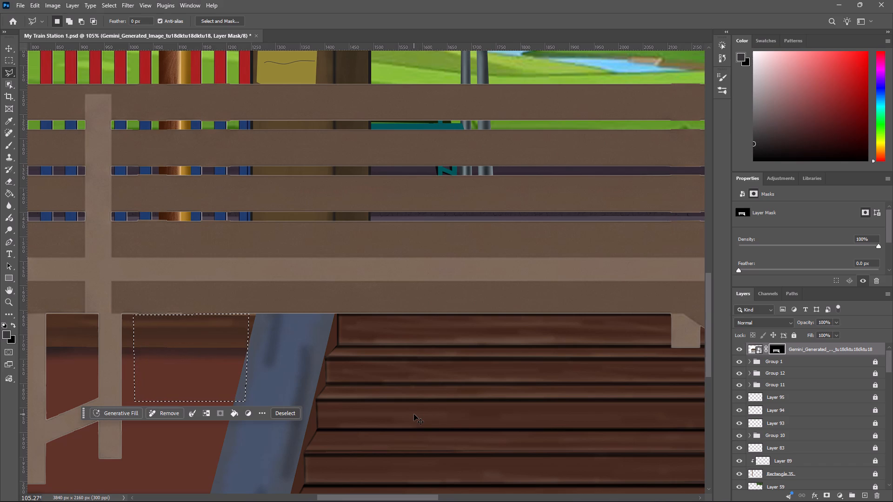
{"action": "key", "text": "ctrl+d"}
{"action": "scroll", "coordinate": [411, 392], "scroll_direction": "down", "scroll_amount": 6, "text": "alt"}
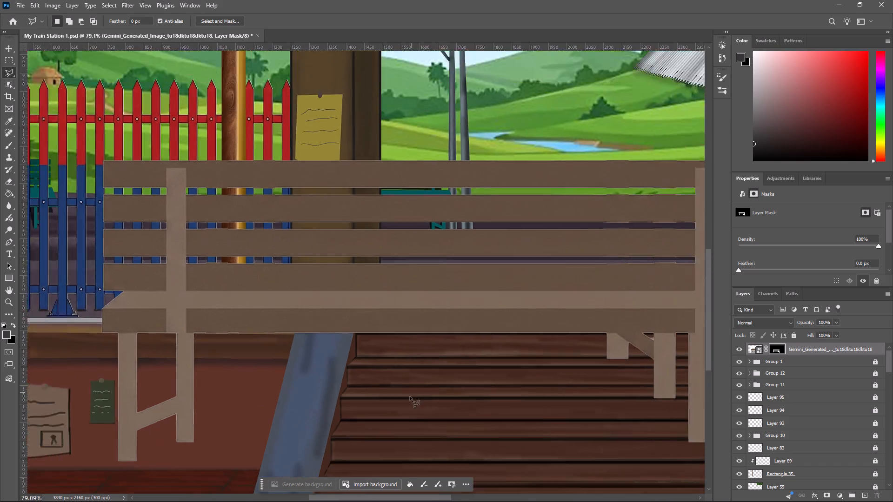
{"action": "scroll", "coordinate": [409, 402], "scroll_direction": "down", "scroll_amount": 4, "text": "alt"}
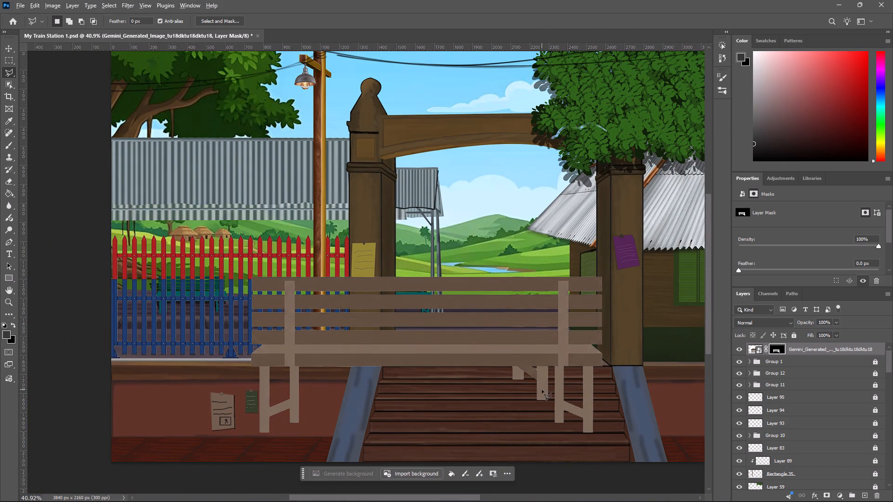
Lasso the rear legs and diagonal brace under the bench seat beside the right front legs, clear them from the mask, and deselect.
{"action": "scroll", "coordinate": [542, 390], "scroll_direction": "up", "scroll_amount": 11, "text": "alt"}
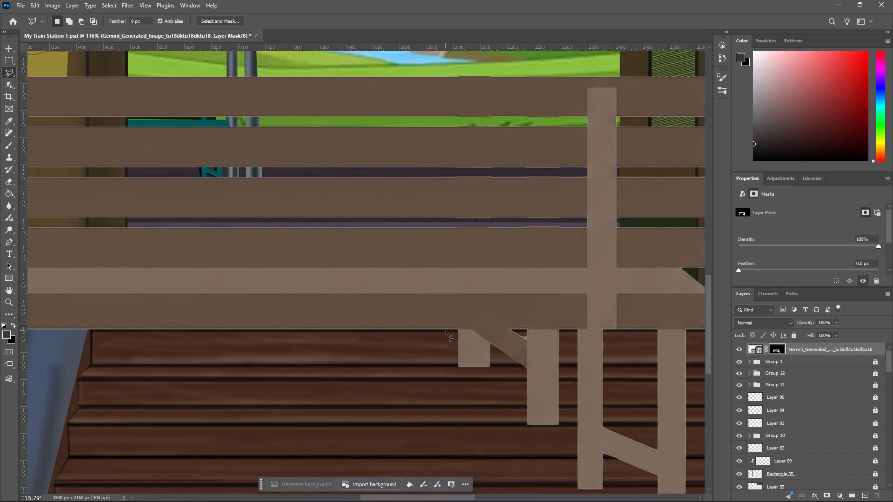
{"action": "left_click", "coordinate": [449, 330]}
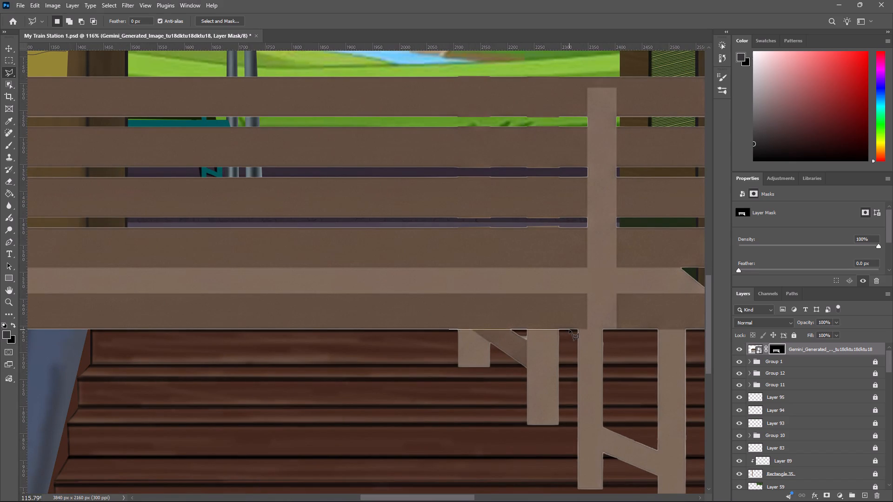
{"action": "left_click", "coordinate": [569, 330]}
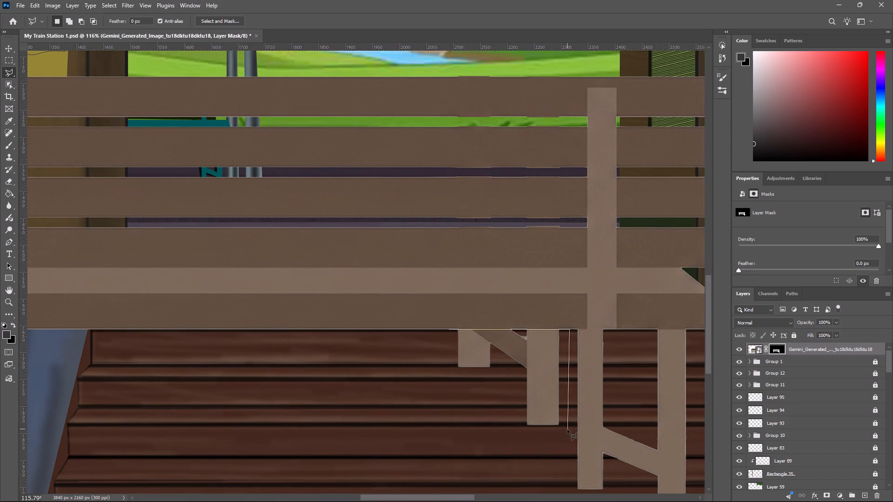
{"action": "left_click", "coordinate": [567, 433]}
{"action": "left_click", "coordinate": [447, 433]}
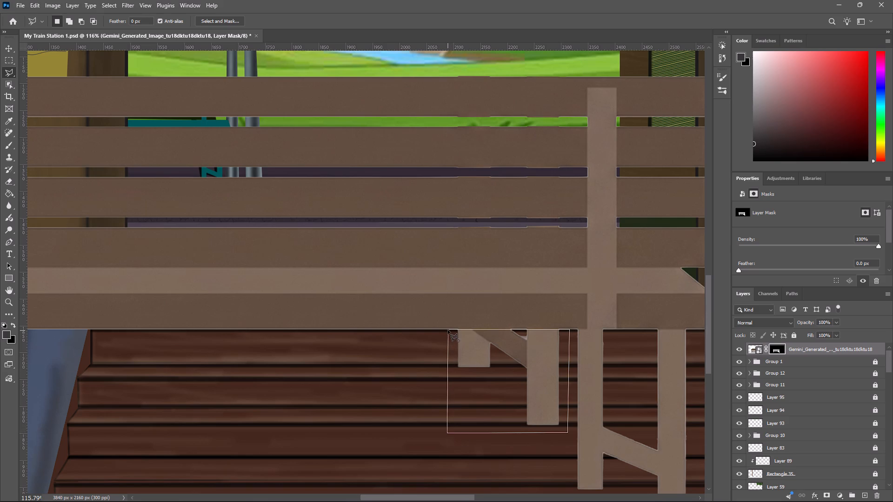
{"action": "left_click", "coordinate": [448, 330]}
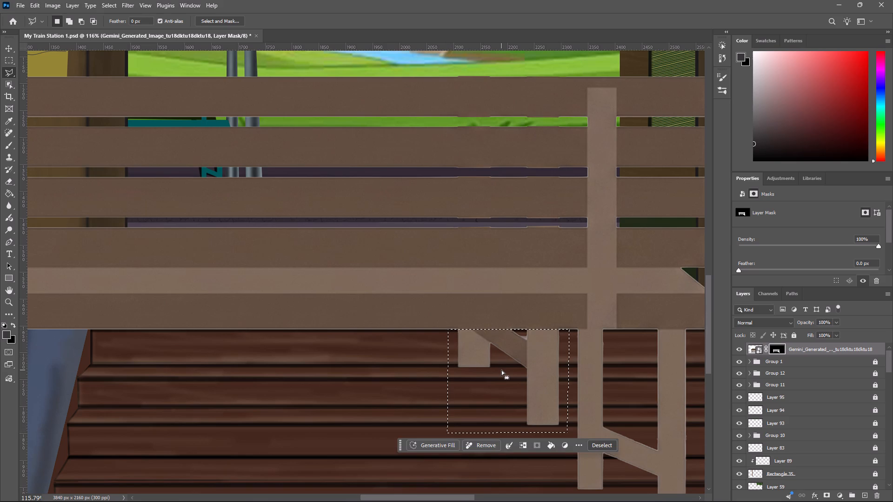
{"action": "key", "text": "BackSpace"}
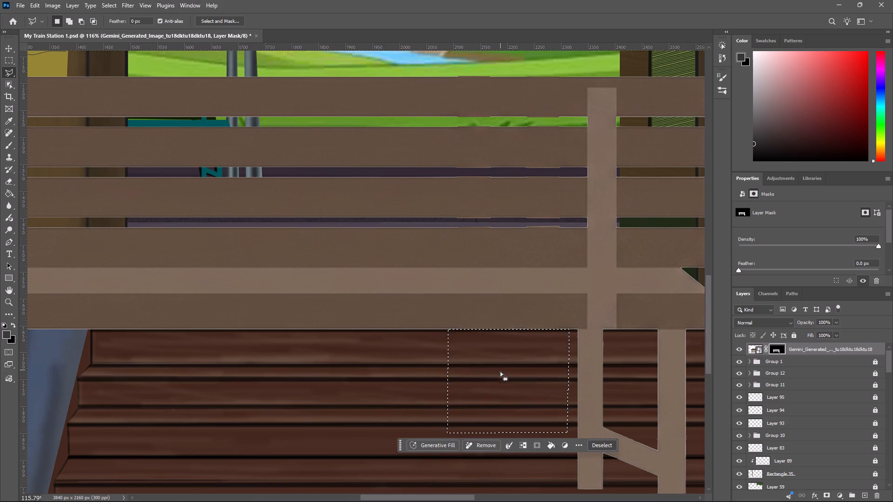
{"action": "scroll", "coordinate": [498, 376], "scroll_direction": "down", "scroll_amount": 15, "text": "alt"}
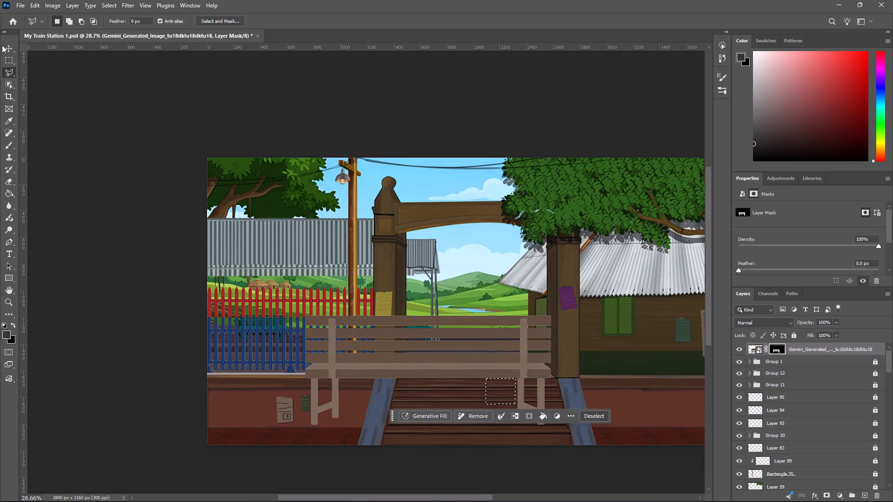
{"action": "left_click", "coordinate": [5, 48]}
{"action": "left_click", "coordinate": [813, 348]}
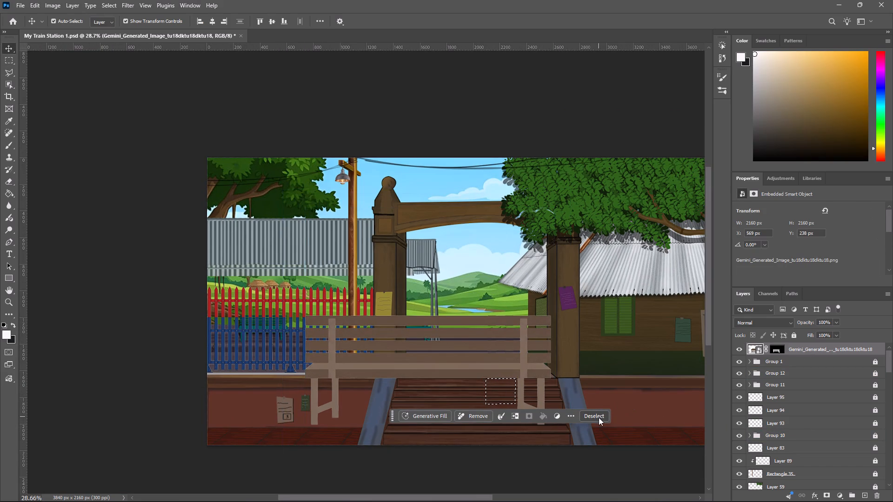
{"action": "left_click", "coordinate": [599, 417]}
Convert the masked bench layer to a smart object.
{"action": "left_click", "coordinate": [792, 349]}
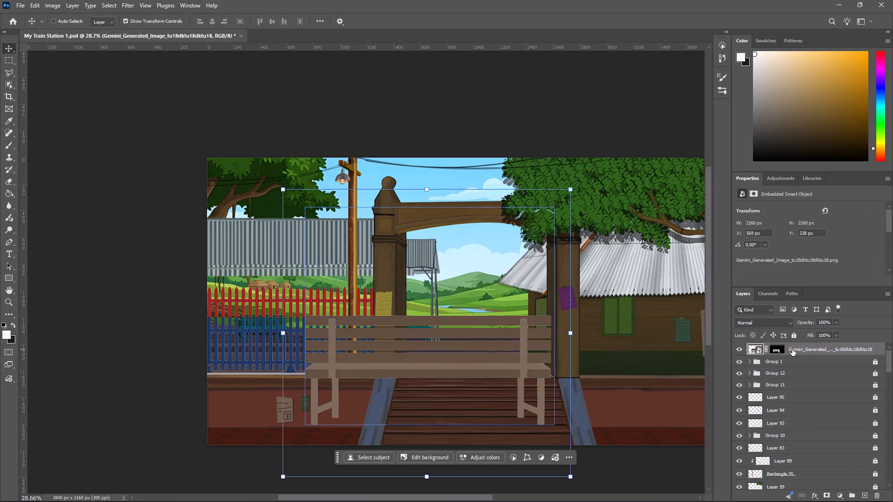
{"action": "key", "text": "ctrl+e"}
{"action": "right_click", "coordinate": [809, 352]}
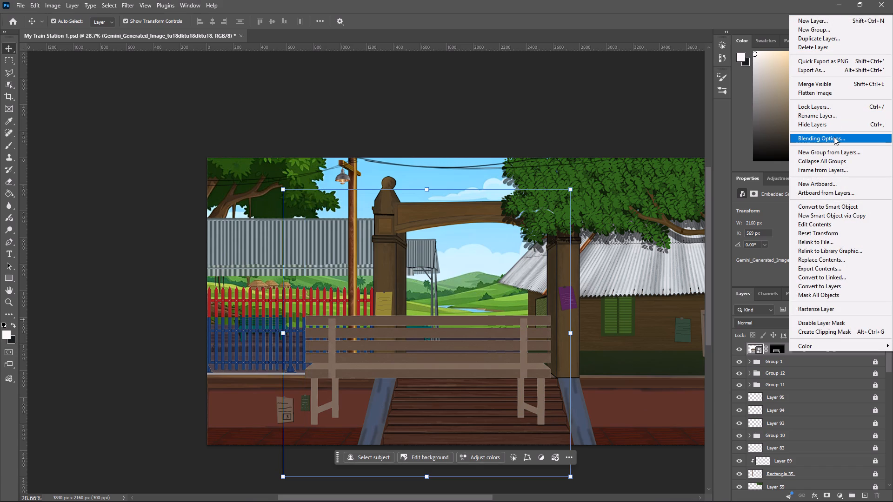
{"action": "left_click", "coordinate": [840, 207]}
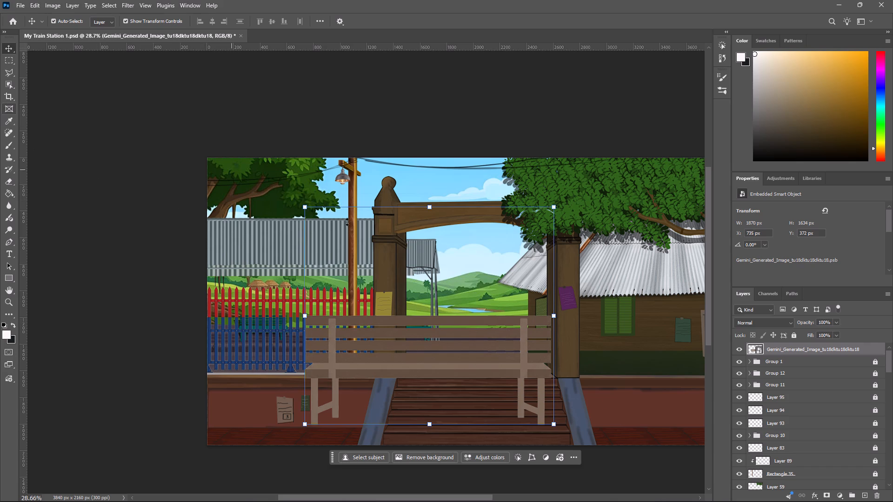
Scale the bench down to about 813 by 620 px and place it over the blue fence at about X 225, Y 938 px.
{"action": "left_click_drag", "start_coordinate": [462, 379], "coordinate": [427, 346]}
{"action": "left_click", "coordinate": [8, 46]}
{"action": "left_click_drag", "start_coordinate": [303, 205], "coordinate": [466, 343], "text": "shift"}
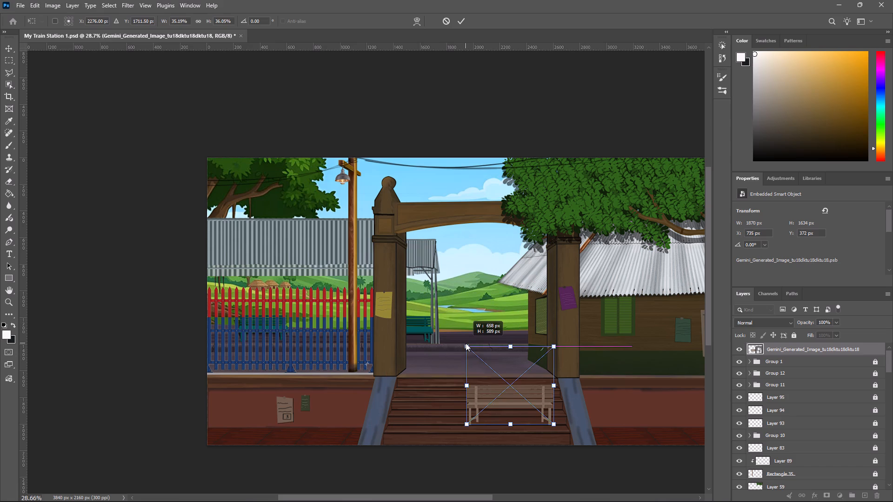
{"action": "left_click_drag", "start_coordinate": [466, 343], "coordinate": [444, 340], "text": "shift"}
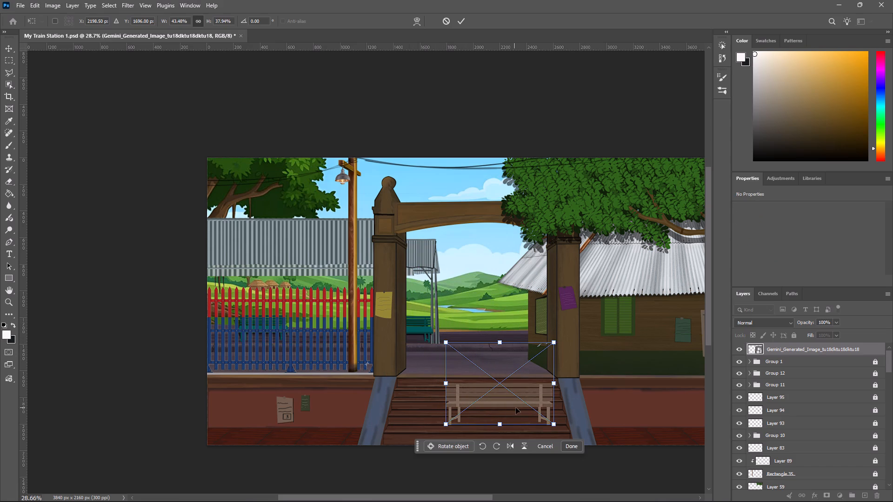
{"action": "left_click_drag", "start_coordinate": [509, 401], "coordinate": [490, 343]}
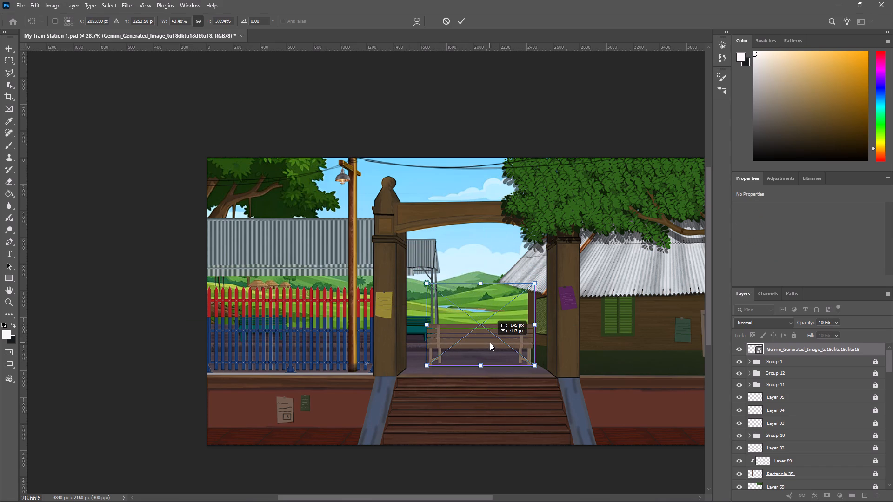
{"action": "left_click_drag", "start_coordinate": [490, 343], "coordinate": [487, 343]}
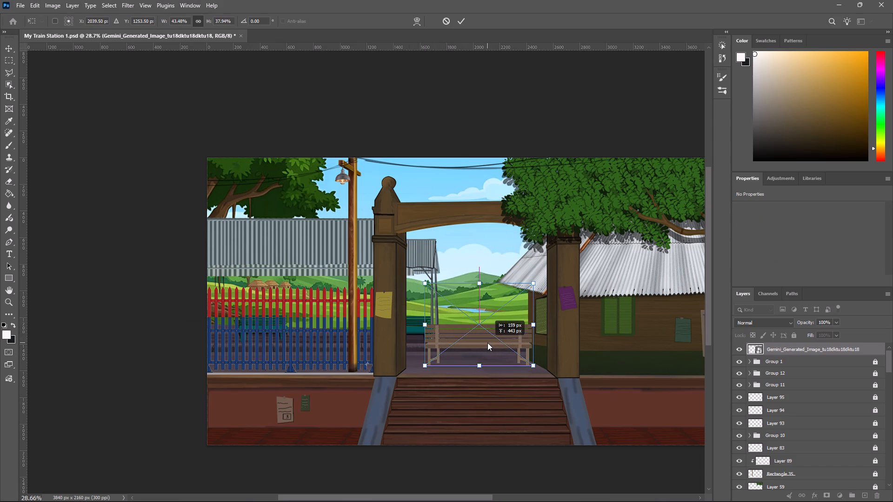
{"action": "left_click_drag", "start_coordinate": [487, 343], "coordinate": [300, 342]}
Add a dark teal Color Overlay layer style to the bench layer.
{"action": "right_click", "coordinate": [819, 350]}
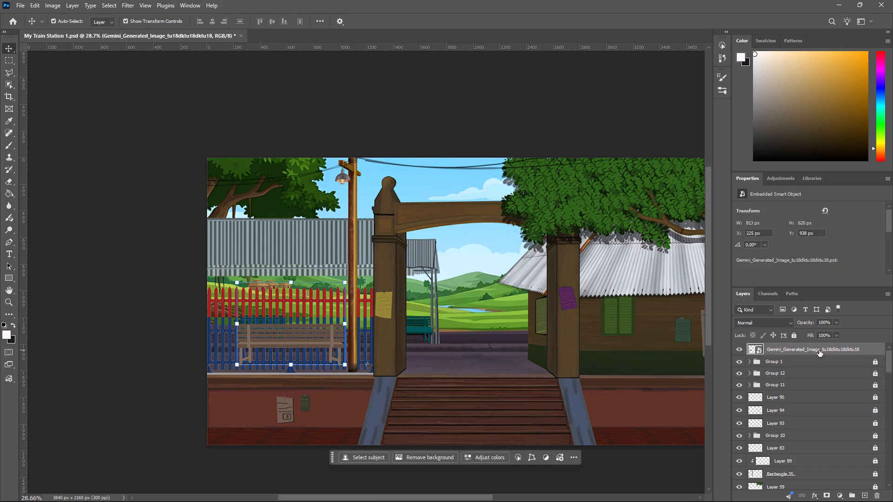
{"action": "right_click", "coordinate": [783, 347]}
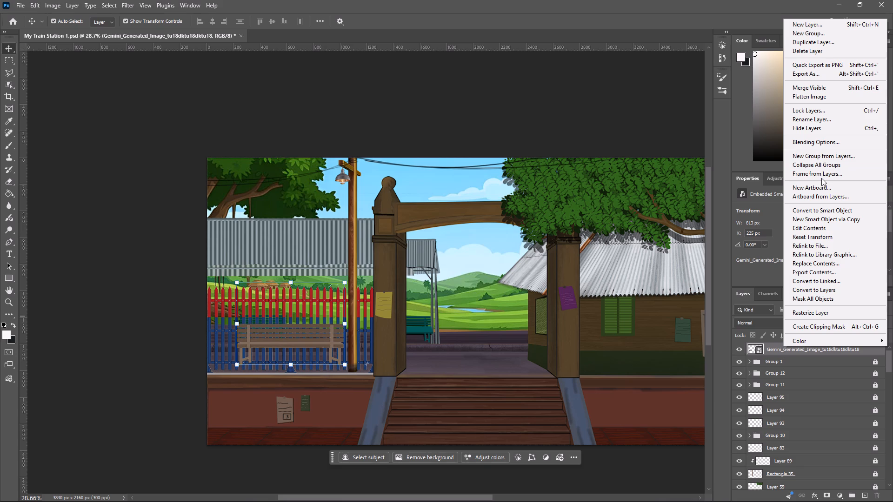
{"action": "left_click", "coordinate": [812, 141]}
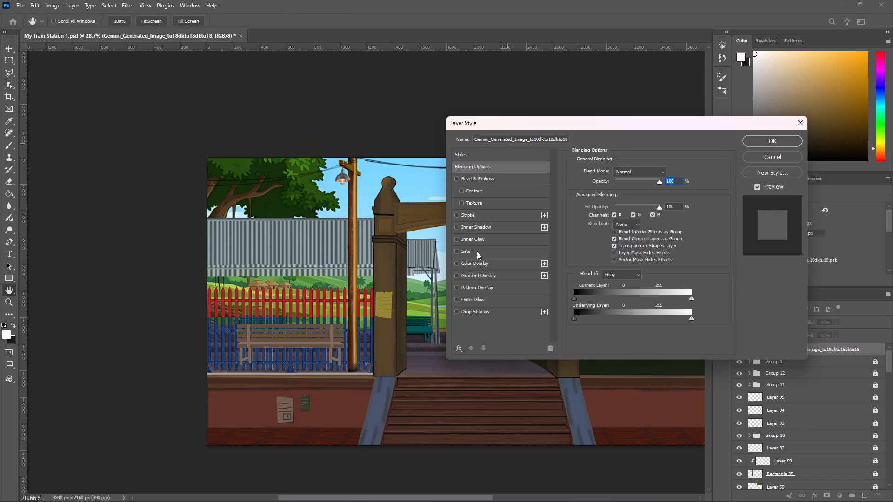
{"action": "left_click", "coordinate": [460, 264]}
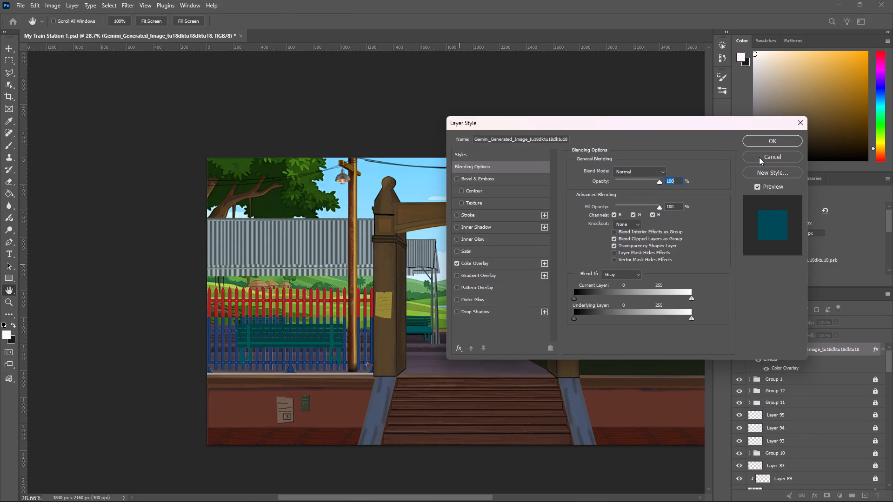
{"action": "left_click", "coordinate": [769, 144]}
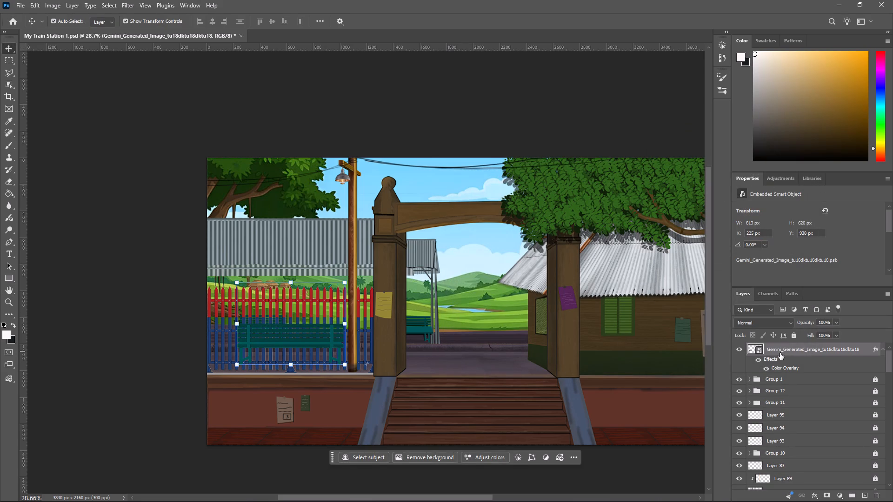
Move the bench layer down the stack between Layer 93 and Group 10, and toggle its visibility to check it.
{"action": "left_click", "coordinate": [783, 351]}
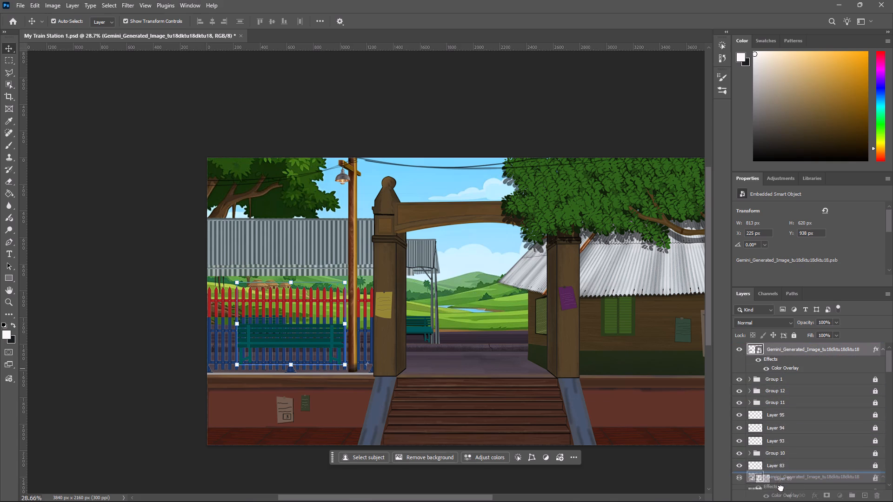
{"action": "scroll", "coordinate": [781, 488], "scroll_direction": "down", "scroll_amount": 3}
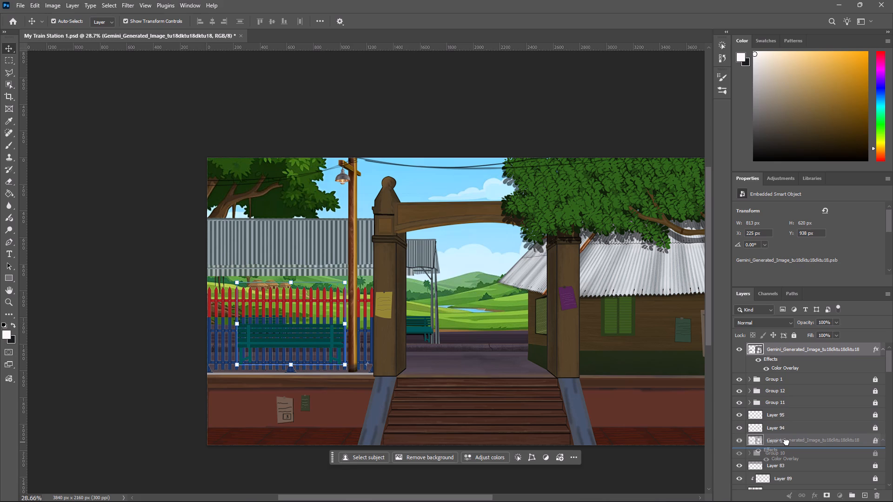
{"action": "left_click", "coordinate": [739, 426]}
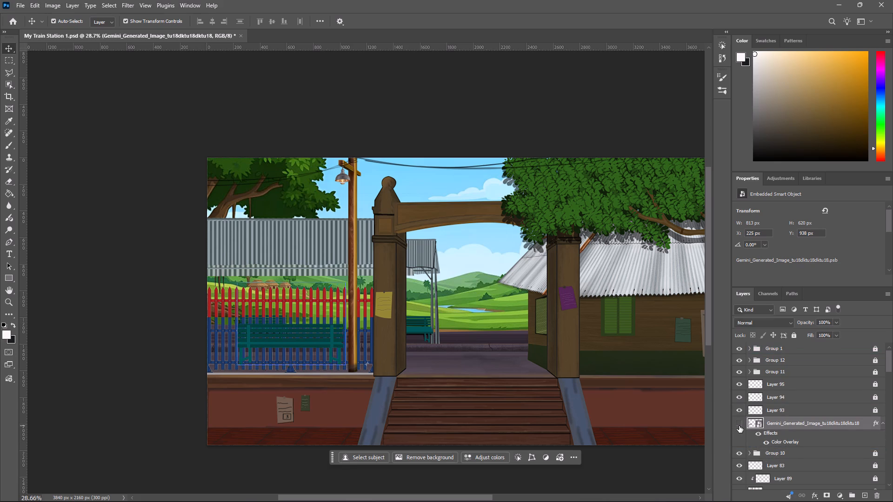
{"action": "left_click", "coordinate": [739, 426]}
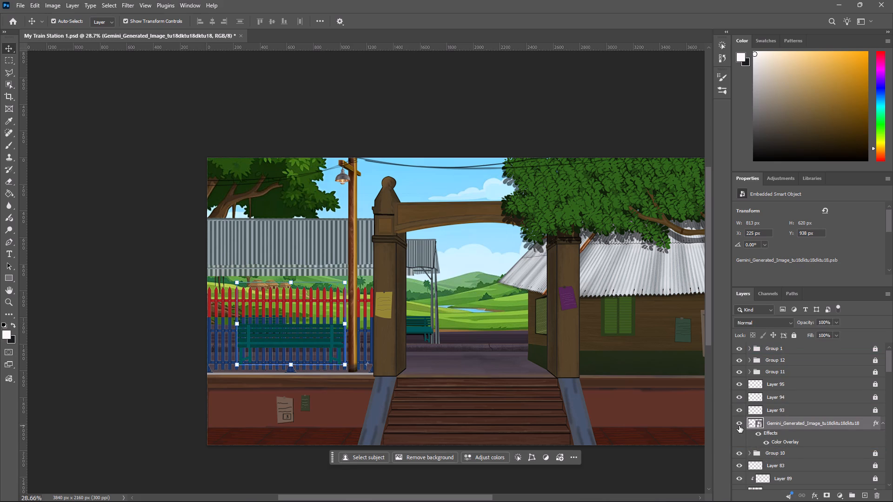
Expand Group 10 and toggle the visibility of Layer 92 and the group to identify their contents.
{"action": "scroll", "coordinate": [785, 423], "scroll_direction": "down", "scroll_amount": 2}
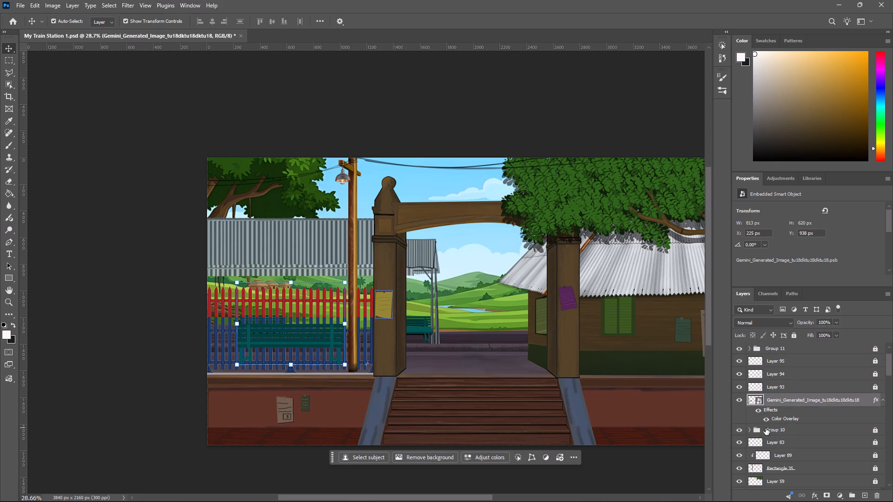
{"action": "left_click", "coordinate": [750, 429]}
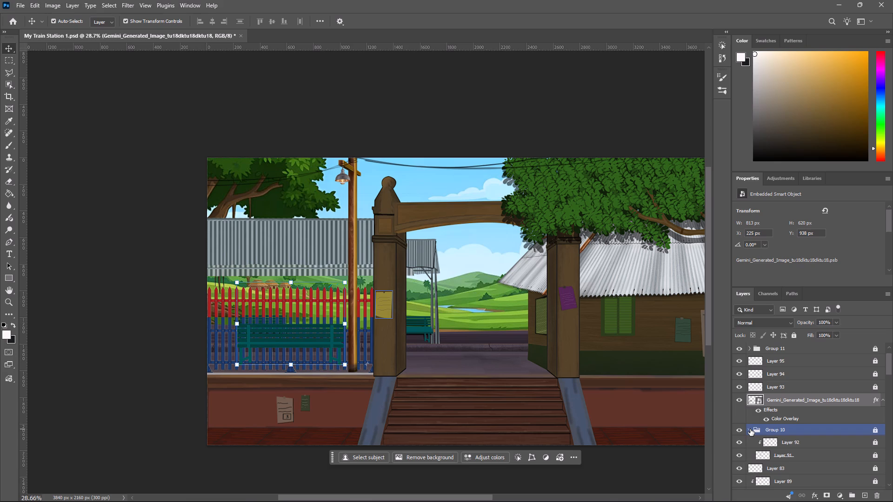
{"action": "left_click", "coordinate": [736, 444]}
{"action": "left_click", "coordinate": [736, 444]}
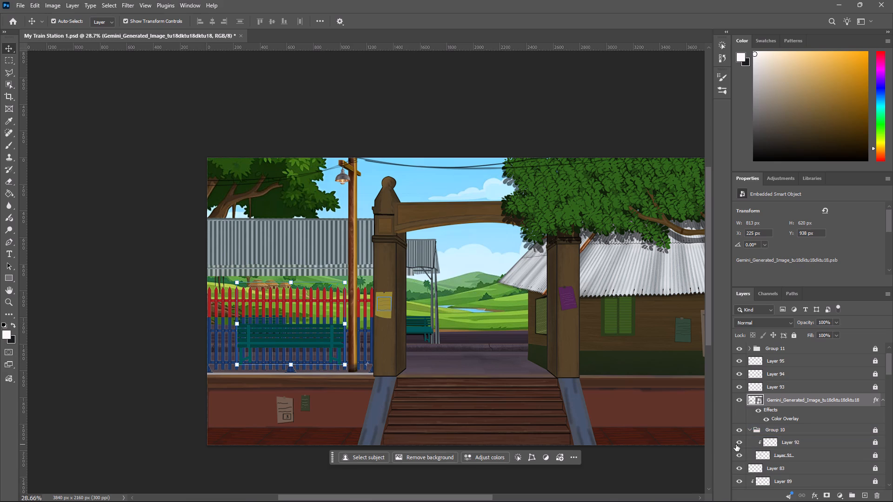
{"action": "left_click", "coordinate": [737, 429]}
{"action": "left_click", "coordinate": [737, 429]}
Move the bench layer further down the stack, between Layer 59 and Layer 58.
{"action": "left_click_drag", "start_coordinate": [796, 400], "coordinate": [786, 476]}
{"action": "scroll", "coordinate": [786, 475], "scroll_direction": "down", "scroll_amount": 1}
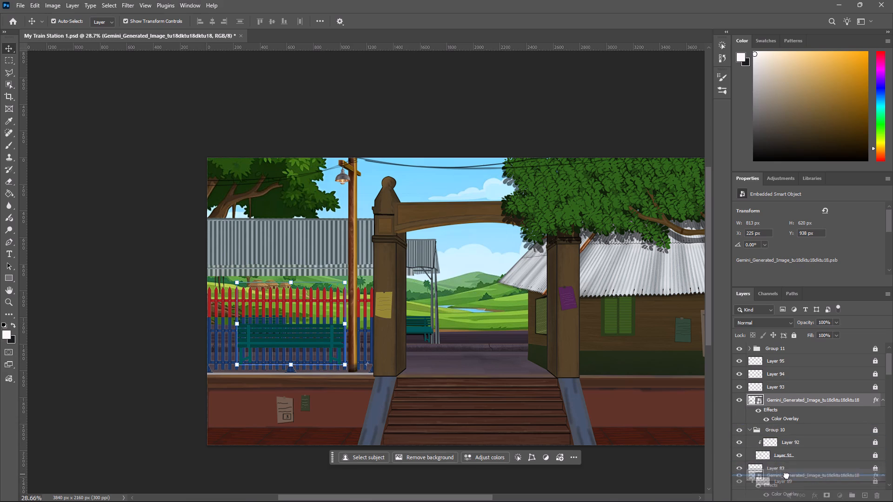
{"action": "scroll", "coordinate": [786, 476], "scroll_direction": "down", "scroll_amount": 5}
{"action": "left_click_drag", "start_coordinate": [786, 476], "coordinate": [791, 468]}
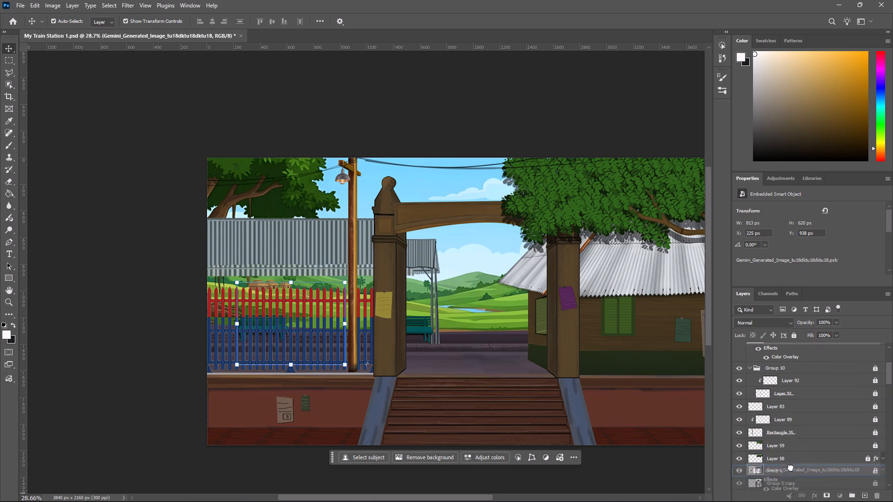
{"action": "left_click_drag", "start_coordinate": [791, 468], "coordinate": [792, 453]}
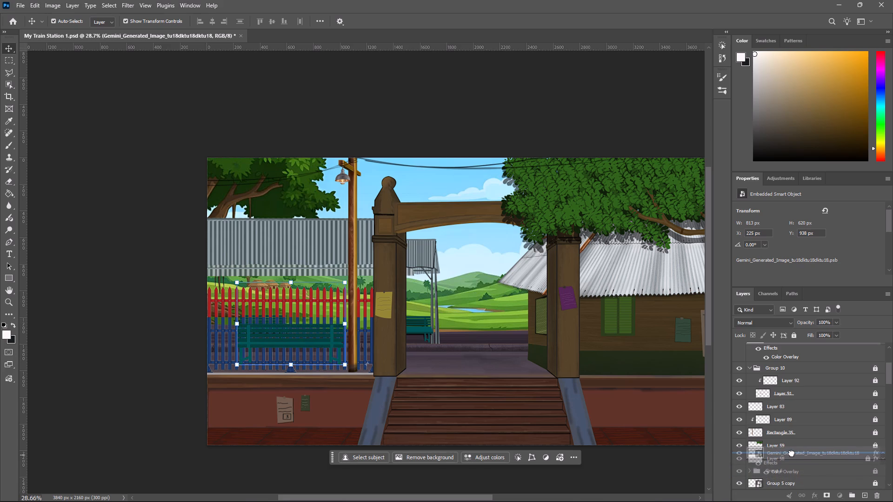
{"action": "left_click_drag", "start_coordinate": [792, 453], "coordinate": [789, 452]}
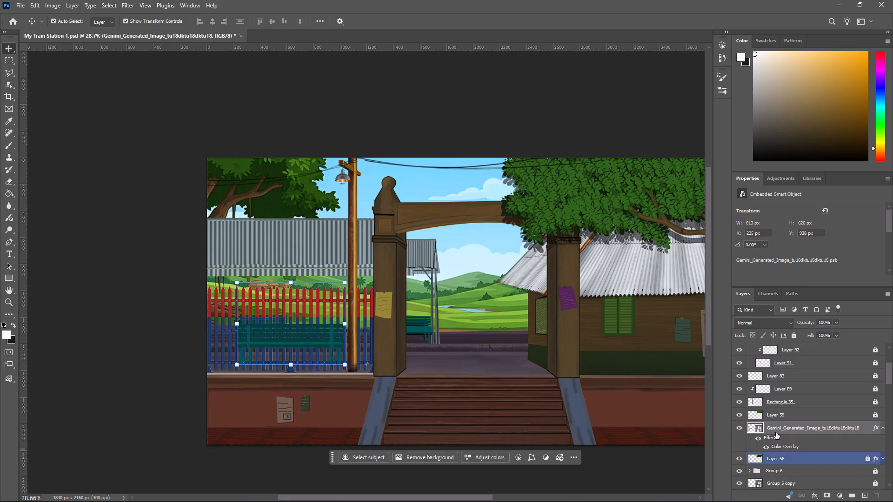
{"action": "scroll", "coordinate": [777, 431], "scroll_direction": "down", "scroll_amount": 2}
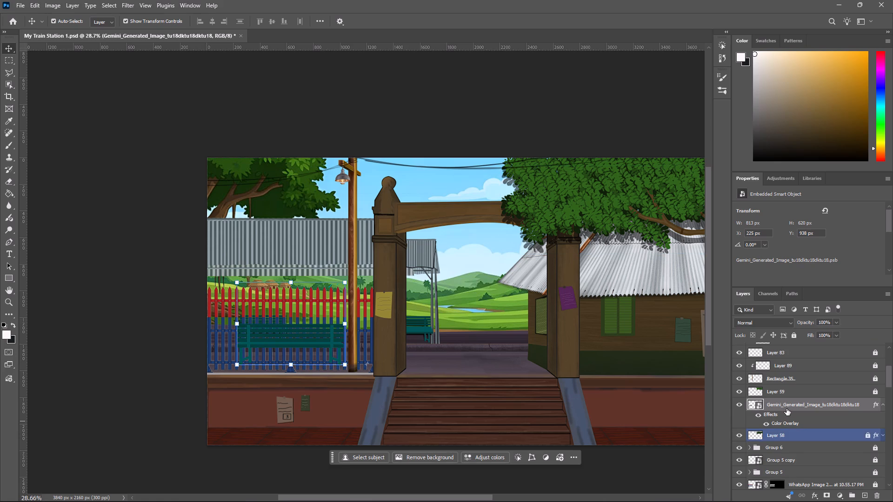
Move the bench layer down the stack past Layer 58 and Group 6, dropping it into Group 5.
{"action": "left_click_drag", "start_coordinate": [786, 409], "coordinate": [778, 469]}
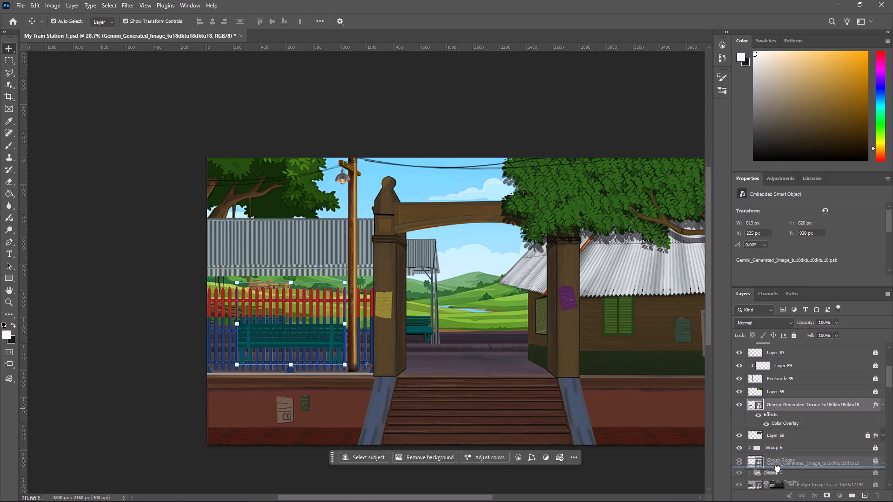
{"action": "left_click_drag", "start_coordinate": [778, 469], "coordinate": [778, 474]}
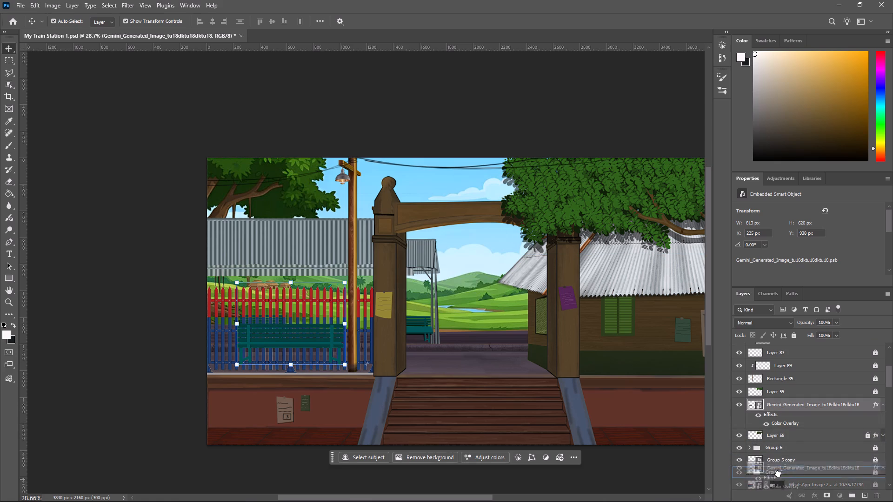
{"action": "left_click_drag", "start_coordinate": [778, 474], "coordinate": [776, 474]}
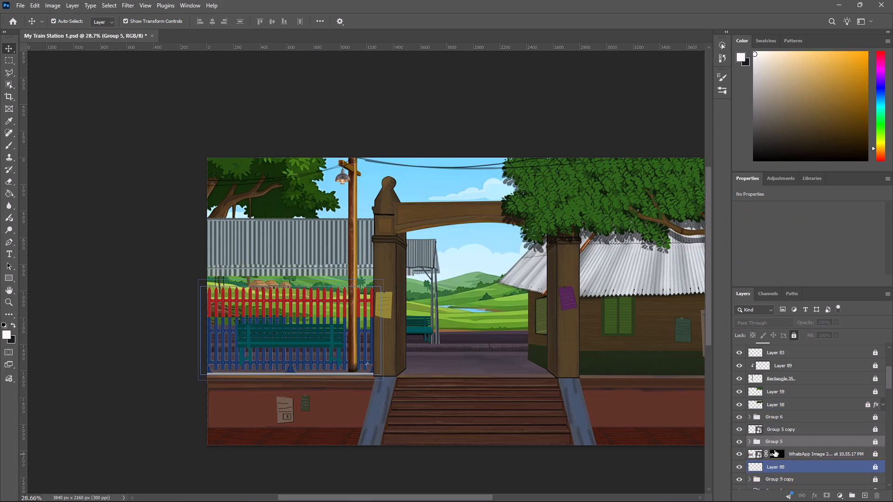
Move the masked WhatsApp fence image layer up the stack, between Group 5 copy and Group 5.
{"action": "left_click_drag", "start_coordinate": [806, 457], "coordinate": [806, 453]}
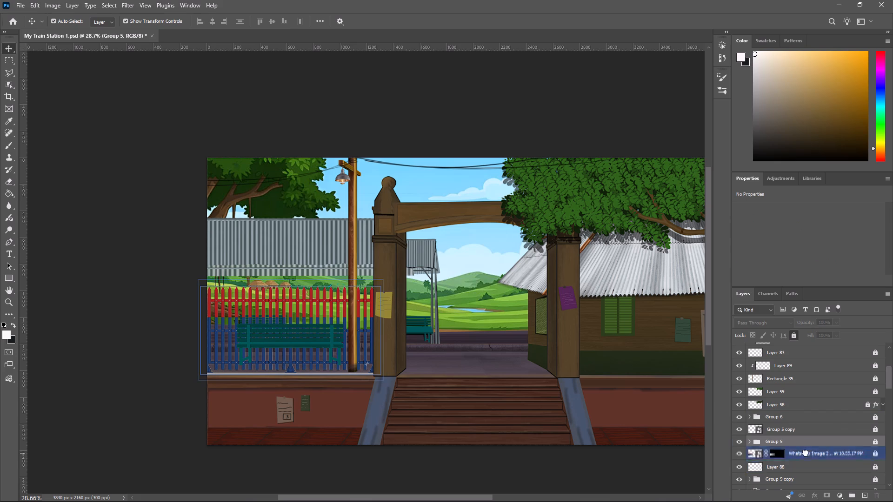
{"action": "left_click_drag", "start_coordinate": [806, 453], "coordinate": [806, 436]}
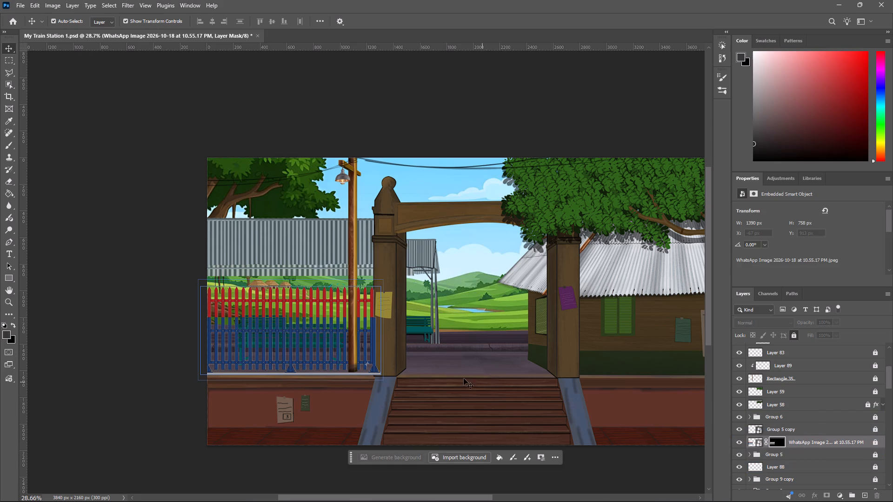
Hide the fence image layer and Group 5 to examine the bench and identify what the group contains.
{"action": "left_click", "coordinate": [739, 443]}
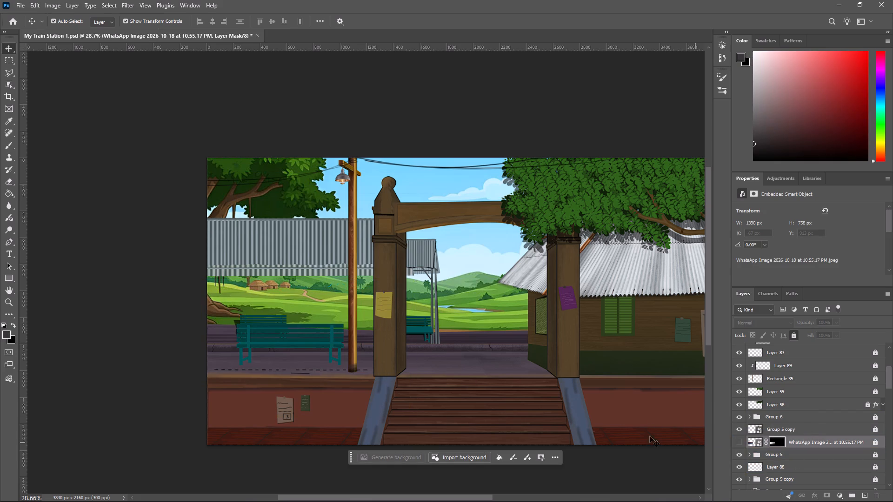
{"action": "left_click", "coordinate": [277, 341]}
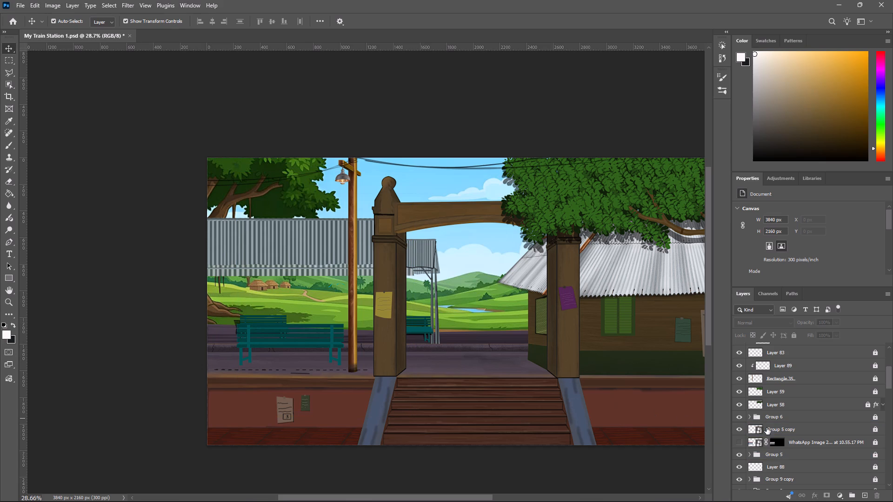
{"action": "left_click", "coordinate": [778, 430]}
{"action": "scroll", "coordinate": [771, 463], "scroll_direction": "down", "scroll_amount": 1}
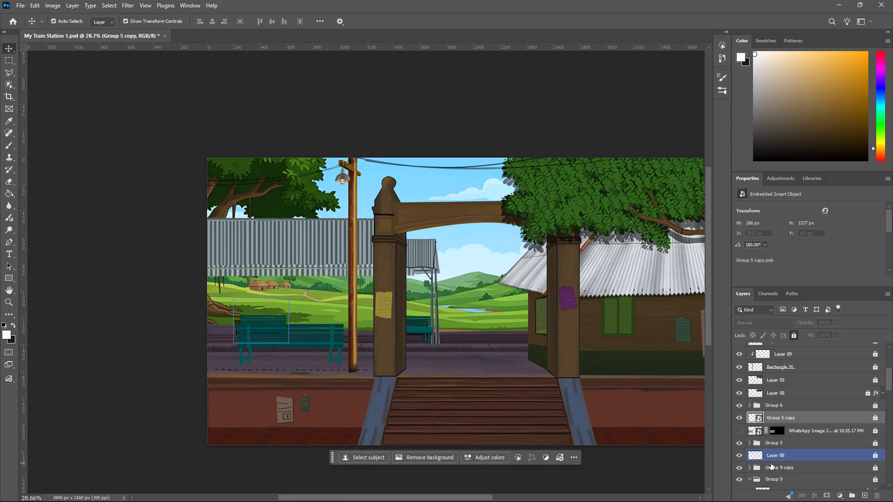
{"action": "left_click", "coordinate": [740, 444]}
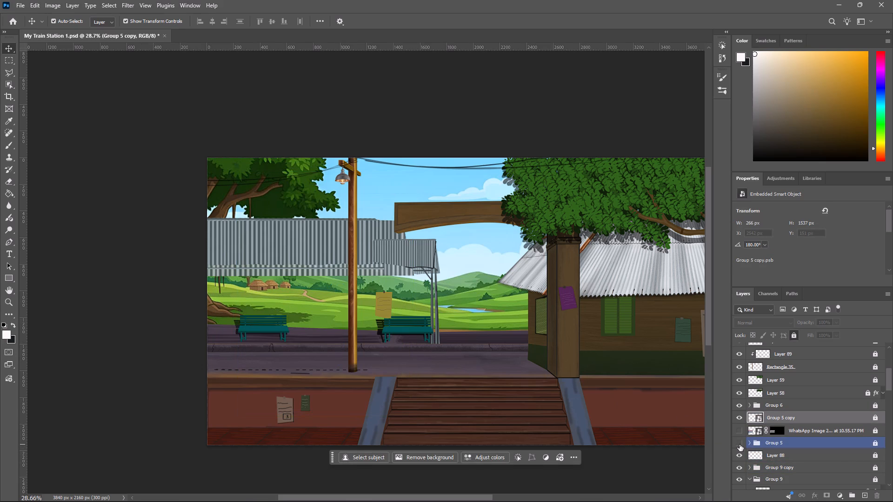
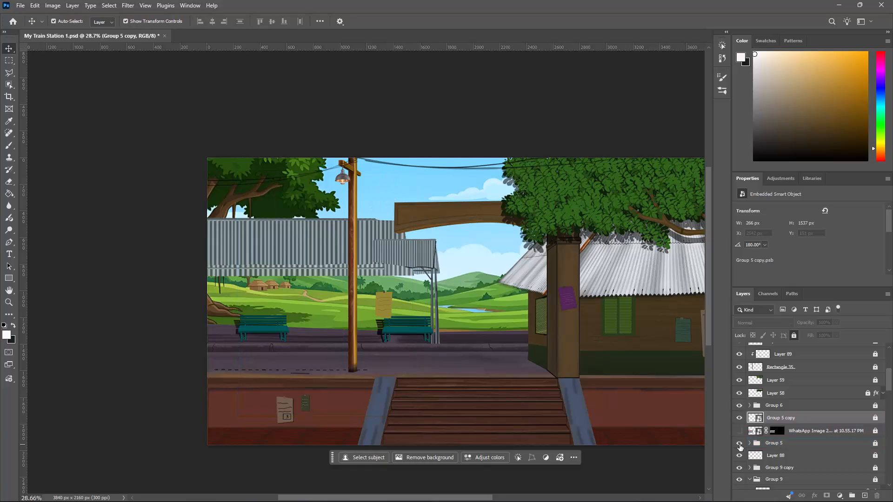
Show Group 5 again and expand it to locate the bench layer inside, checking it by toggling its visibility.
{"action": "left_click", "coordinate": [740, 444]}
{"action": "left_click", "coordinate": [750, 444]}
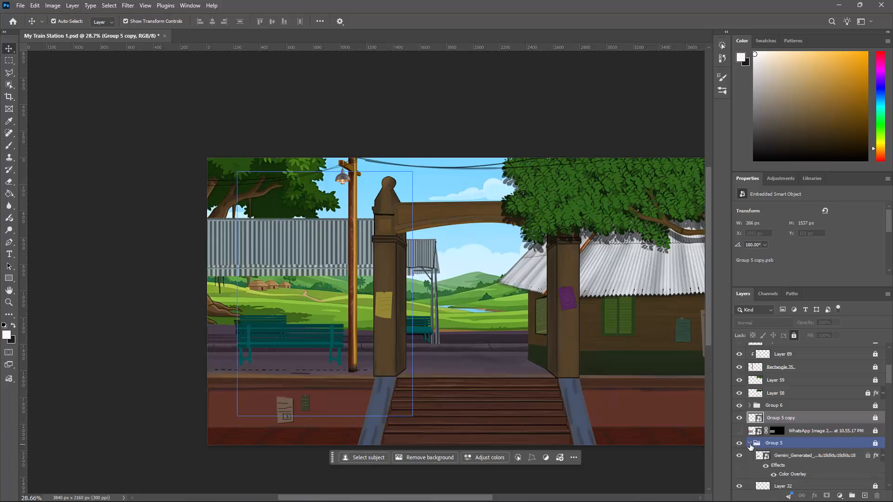
{"action": "scroll", "coordinate": [759, 469], "scroll_direction": "down", "scroll_amount": 3}
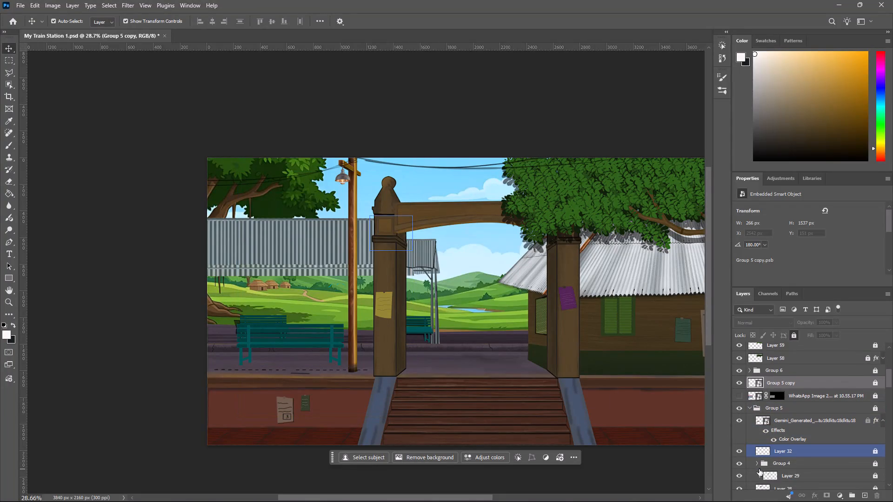
{"action": "left_click", "coordinate": [736, 427]}
{"action": "left_click", "coordinate": [736, 427]}
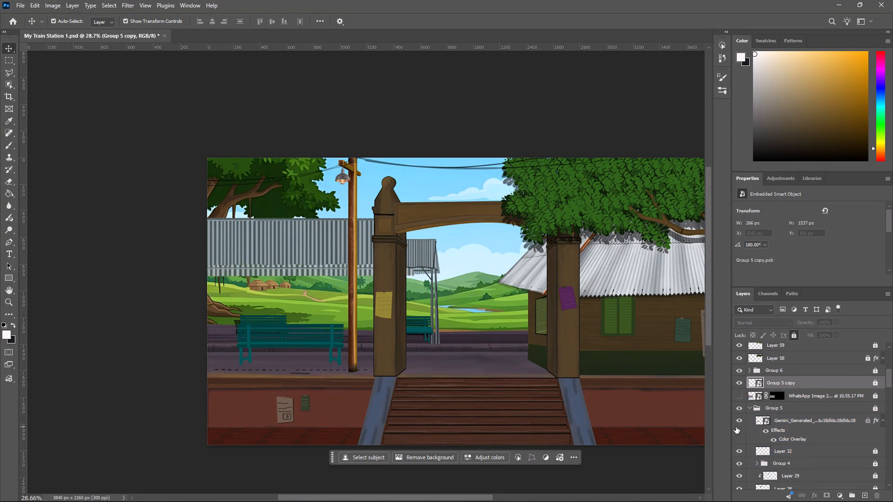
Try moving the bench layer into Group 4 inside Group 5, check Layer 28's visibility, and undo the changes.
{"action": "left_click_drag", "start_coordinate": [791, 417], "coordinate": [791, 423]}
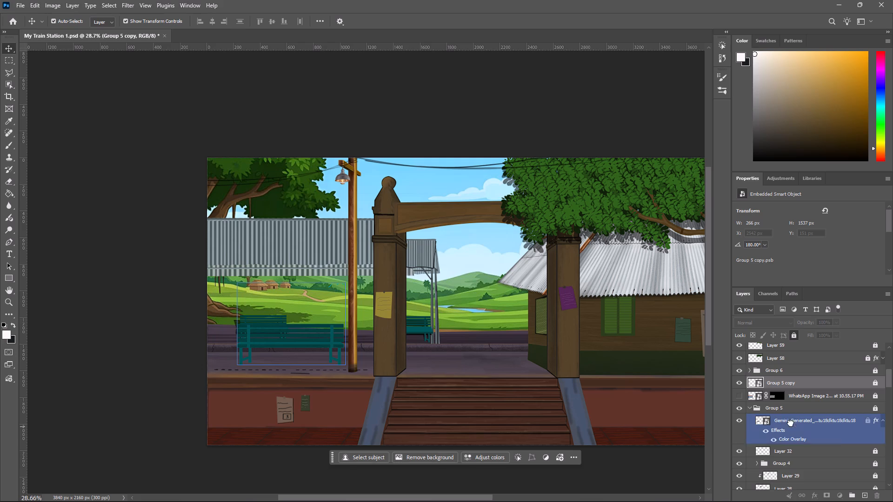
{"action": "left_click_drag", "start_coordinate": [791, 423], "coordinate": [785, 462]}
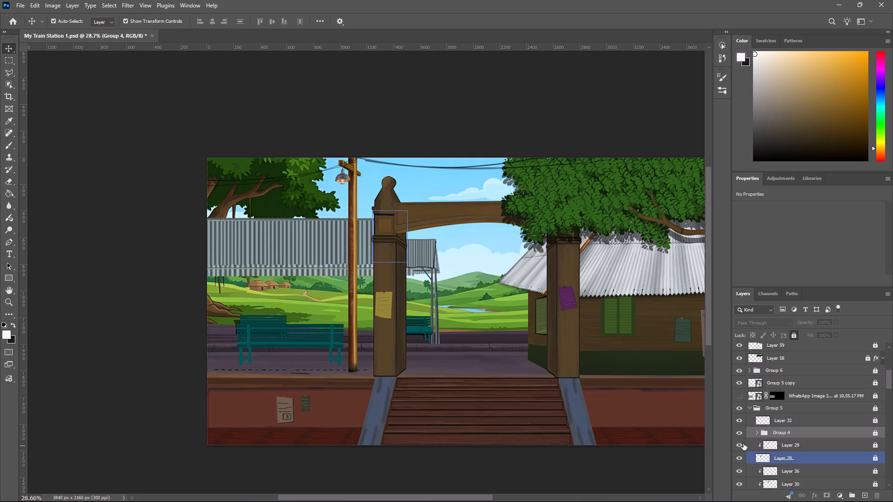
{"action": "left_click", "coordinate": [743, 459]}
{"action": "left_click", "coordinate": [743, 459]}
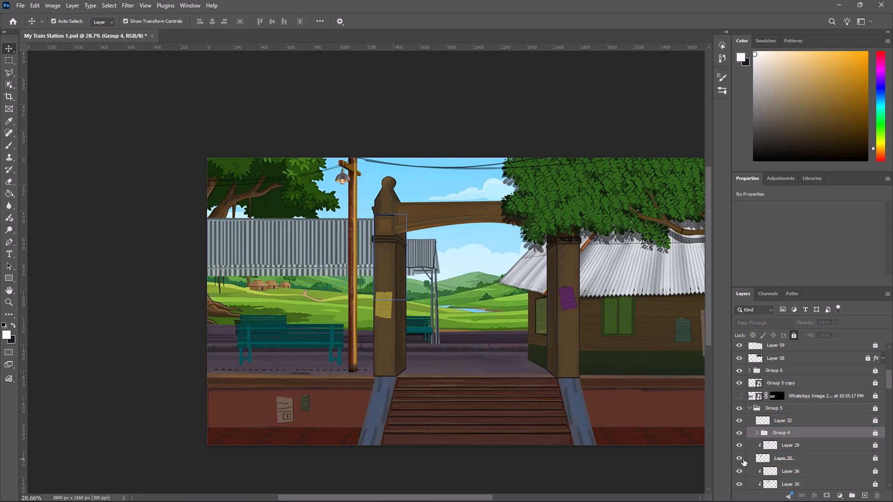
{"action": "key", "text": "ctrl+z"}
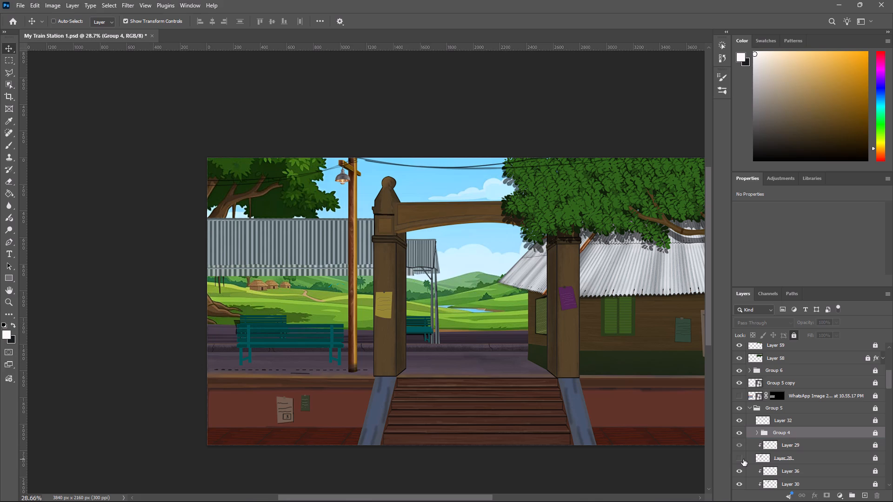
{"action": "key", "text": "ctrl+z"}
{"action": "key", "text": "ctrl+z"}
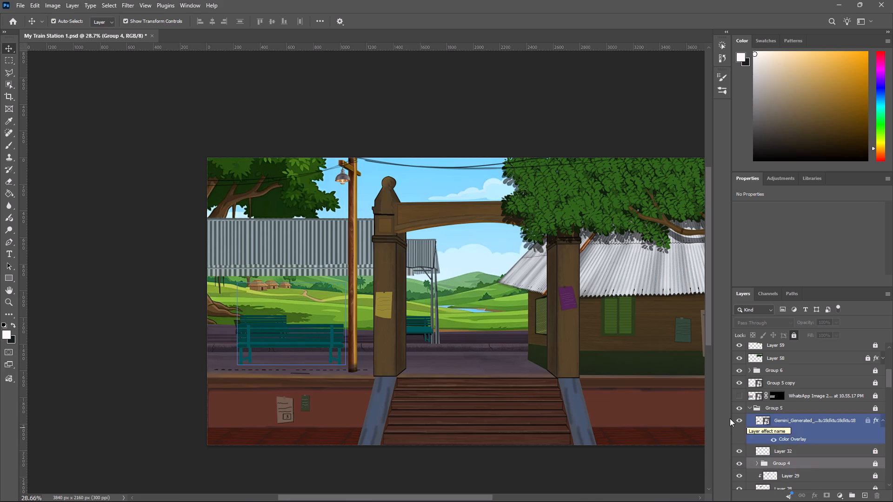
Move the bench layer out of Group 5 to directly above it, beneath the fence image layer, and check both neighbours' visibility.
{"action": "left_click_drag", "start_coordinate": [801, 421], "coordinate": [791, 401]}
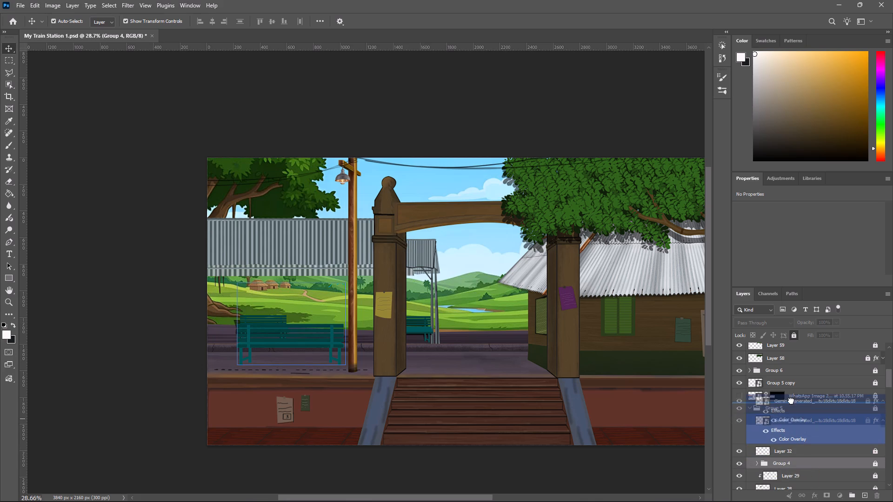
{"action": "left_click_drag", "start_coordinate": [791, 401], "coordinate": [790, 405]}
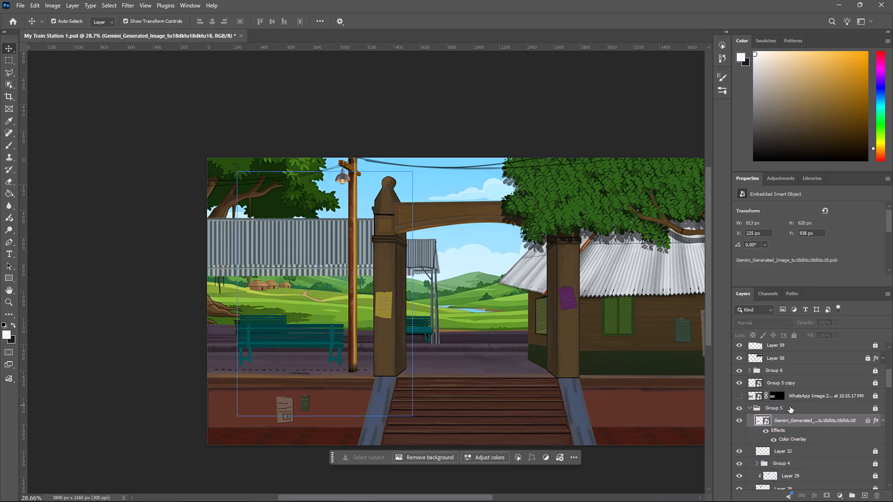
{"action": "left_click_drag", "start_coordinate": [789, 418], "coordinate": [786, 404]}
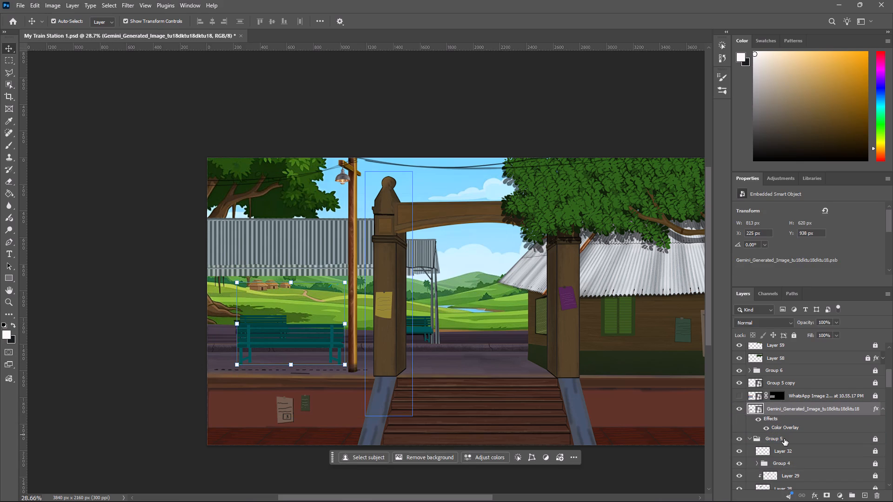
{"action": "left_click", "coordinate": [741, 441]}
{"action": "left_click", "coordinate": [741, 441]}
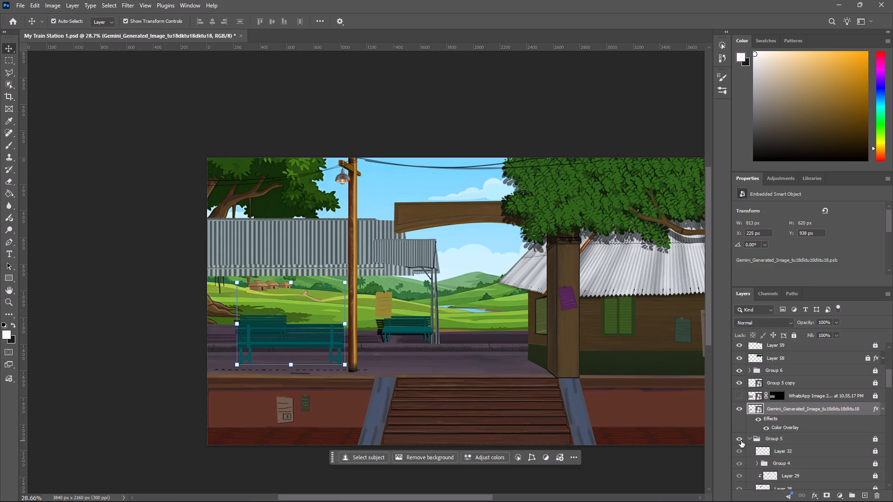
{"action": "left_click", "coordinate": [737, 394]}
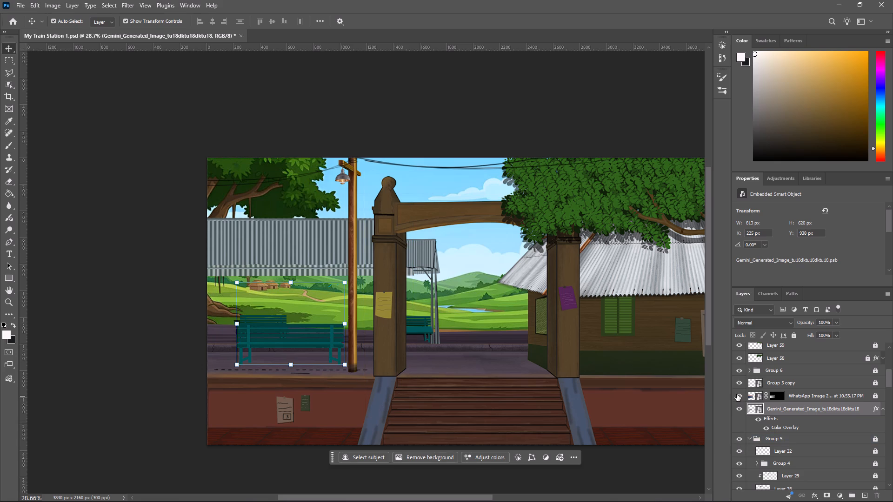
{"action": "left_click", "coordinate": [737, 394]}
Rasterize the bench layer and erase the stray blue marks floating above the bench beside the lamp post.
{"action": "scroll", "coordinate": [343, 347], "scroll_direction": "up", "scroll_amount": 5, "text": "alt"}
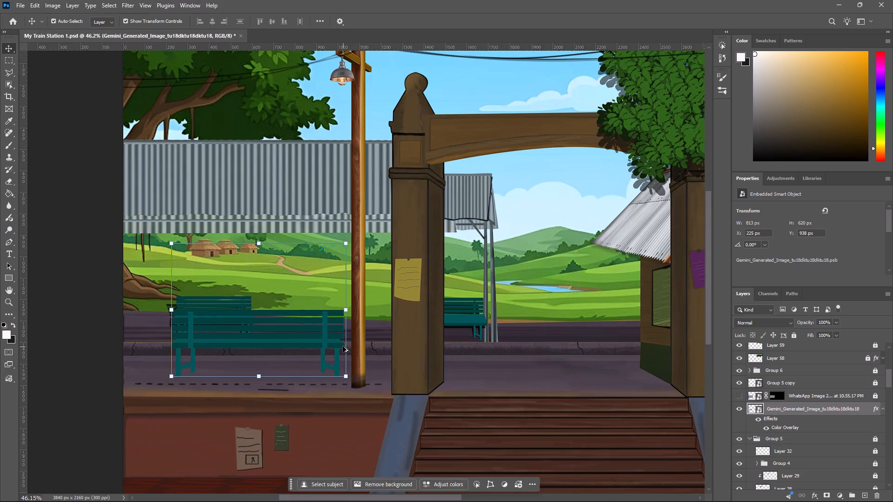
{"action": "scroll", "coordinate": [298, 333], "scroll_direction": "up", "scroll_amount": 1, "text": "alt"}
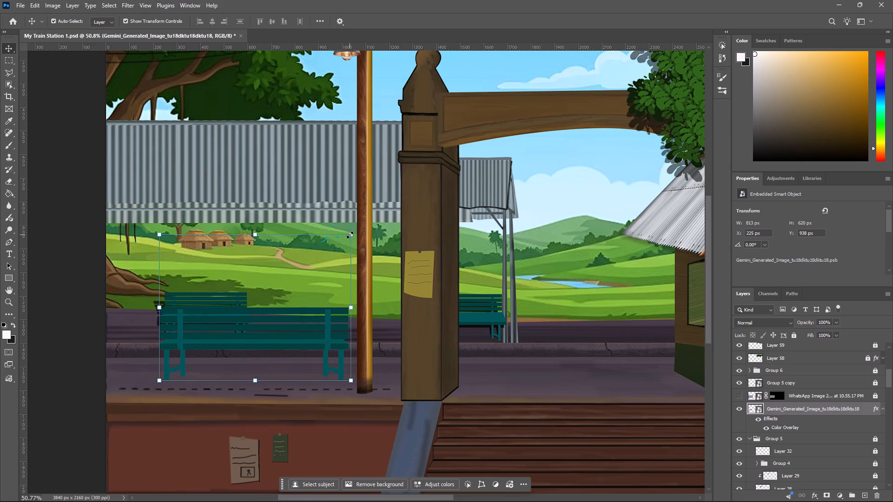
{"action": "scroll", "coordinate": [322, 260], "scroll_direction": "up", "scroll_amount": 10, "text": "alt"}
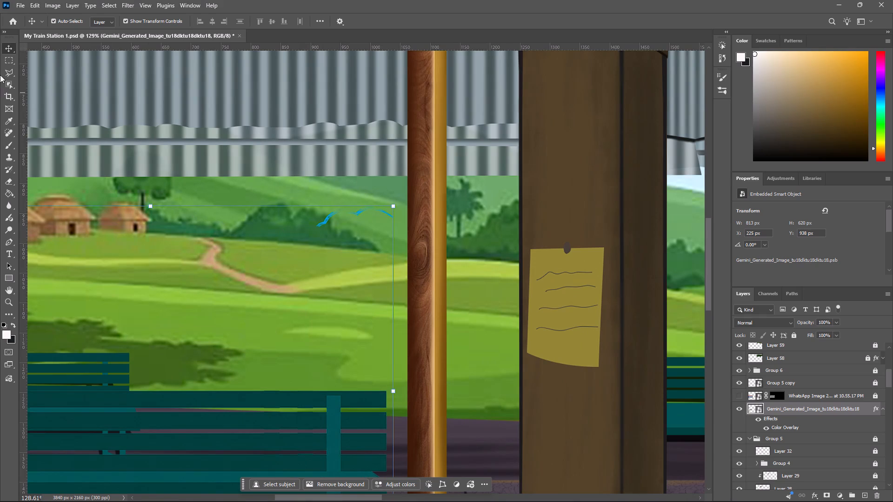
{"action": "left_click", "coordinate": [10, 185]}
{"action": "left_click_drag", "start_coordinate": [317, 229], "coordinate": [334, 212]}
{"action": "left_click", "coordinate": [409, 190]}
{"action": "left_click_drag", "start_coordinate": [317, 221], "coordinate": [407, 201]}
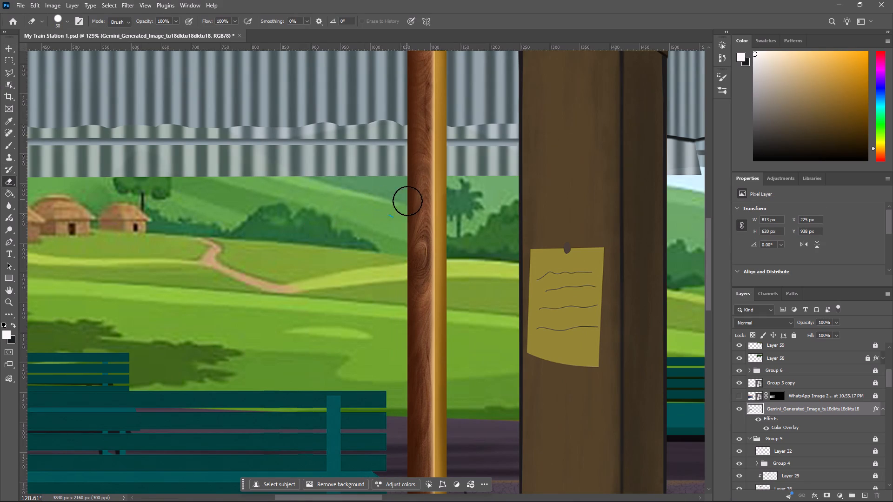
{"action": "left_click_drag", "start_coordinate": [407, 201], "coordinate": [362, 207]}
{"action": "left_click", "coordinate": [8, 49]}
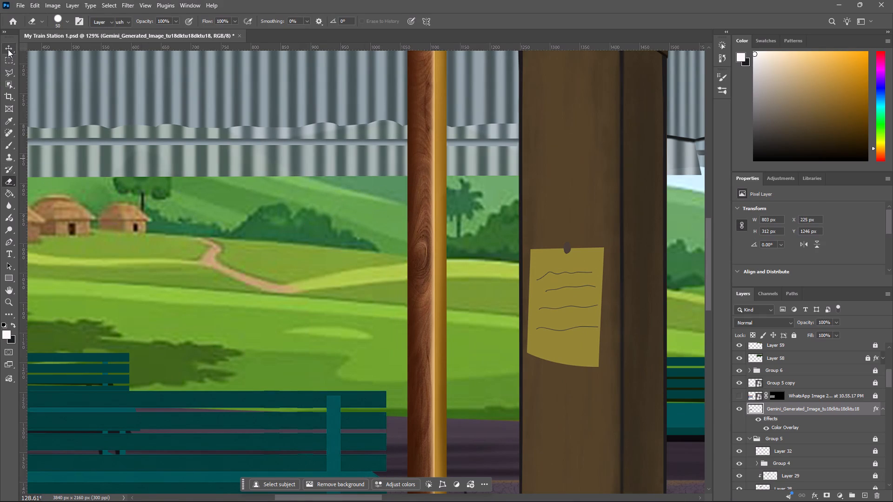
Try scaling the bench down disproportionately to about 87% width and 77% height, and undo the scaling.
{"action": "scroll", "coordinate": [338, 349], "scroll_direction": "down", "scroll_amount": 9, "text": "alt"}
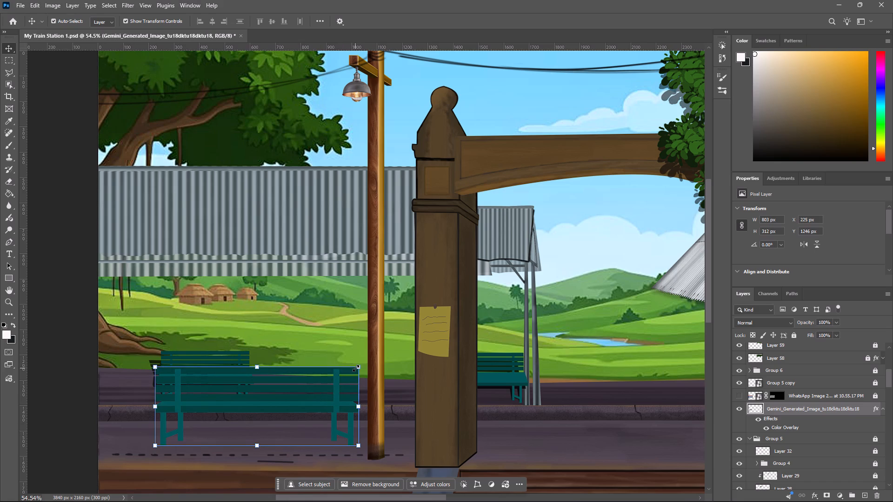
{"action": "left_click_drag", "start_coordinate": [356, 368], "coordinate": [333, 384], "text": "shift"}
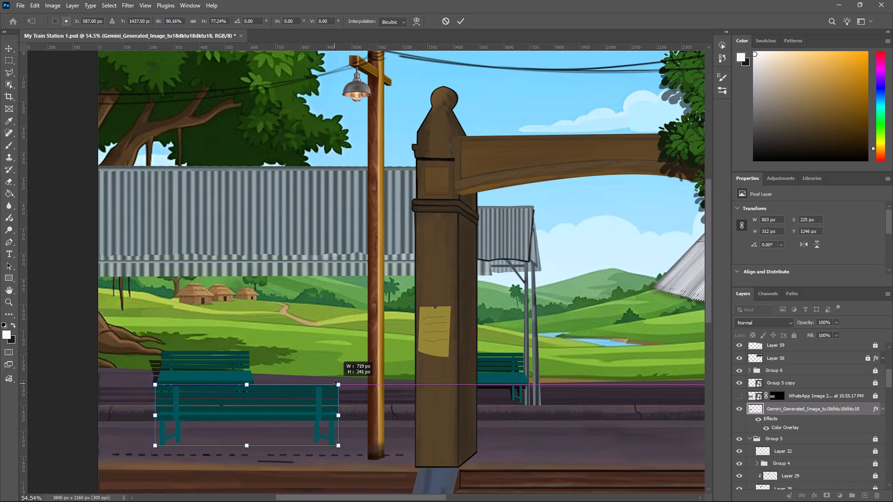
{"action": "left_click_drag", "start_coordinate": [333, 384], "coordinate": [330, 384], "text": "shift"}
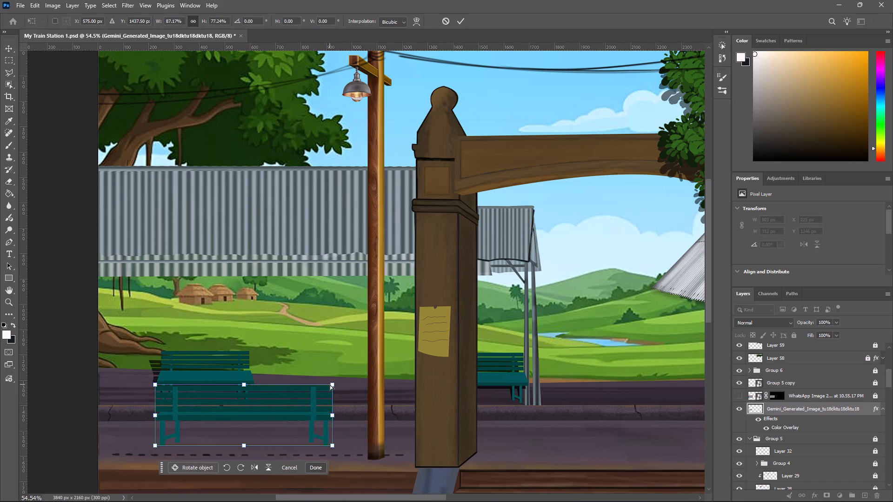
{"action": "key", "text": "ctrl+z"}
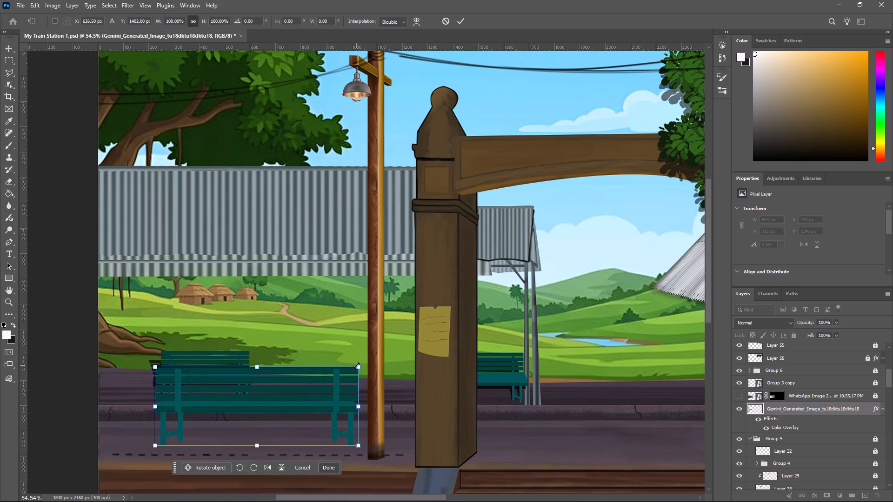
Scale the bench proportionally to about 81% and move it along the platform so it ends just before the lamp post.
{"action": "left_click_drag", "start_coordinate": [359, 367], "coordinate": [324, 391]}
{"action": "left_click_drag", "start_coordinate": [274, 396], "coordinate": [312, 399]}
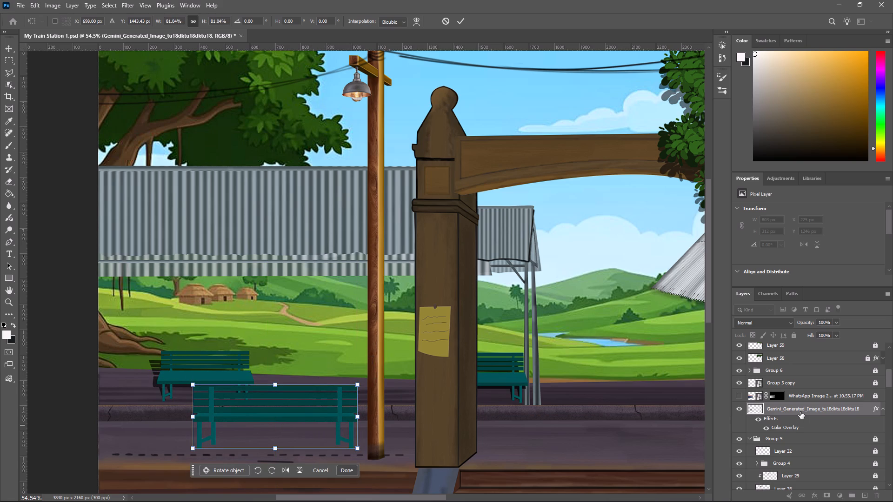
Duplicate the bench layer.
{"action": "right_click", "coordinate": [800, 409]}
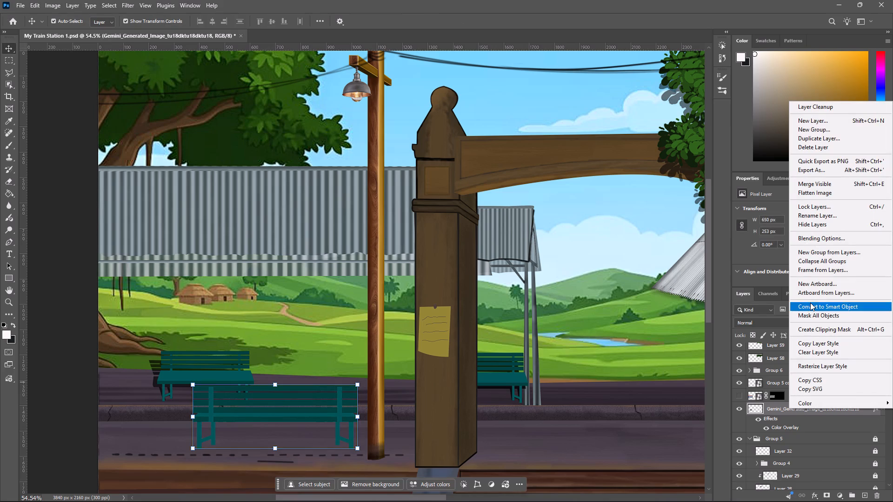
{"action": "left_click", "coordinate": [827, 136]}
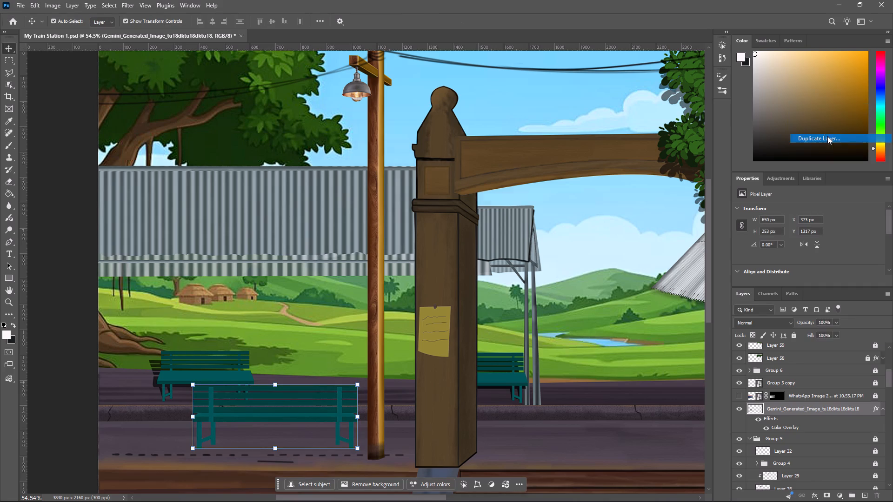
{"action": "left_click", "coordinate": [520, 145]}
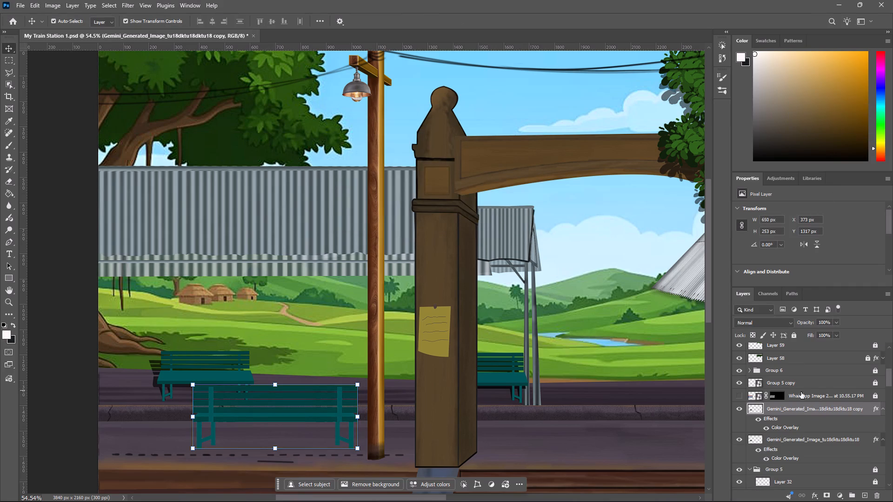
Rename the duplicated bench layer as "copy sadows".
{"action": "double_click", "coordinate": [798, 407]}
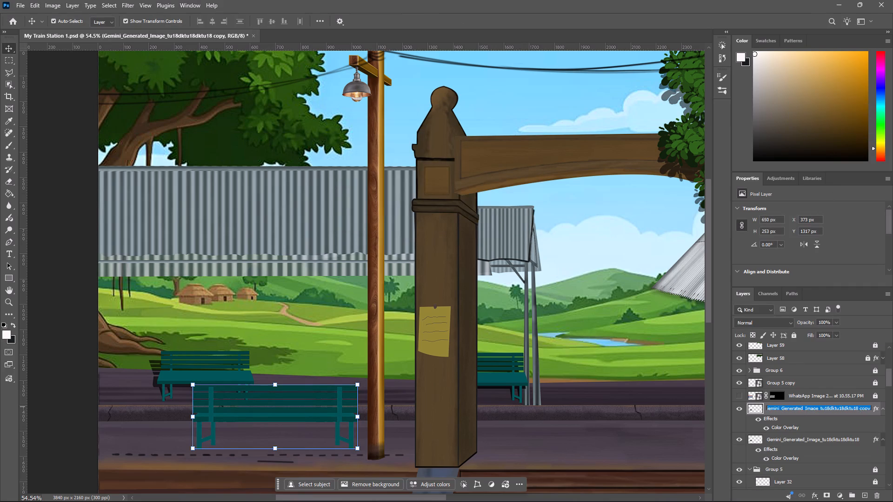
{"action": "key", "text": "BackSpace"}
{"action": "type", "text": "cop"}
{"action": "type", "text": "y"}
{"action": "key", "text": "space"}
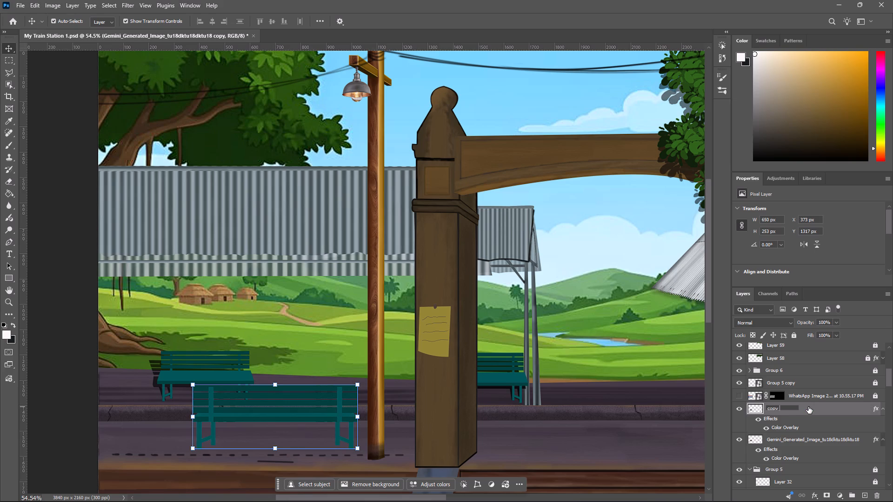
{"action": "type", "text": "sad"}
{"action": "type", "text": "ows"}
{"action": "key", "text": "Return"}
Move the copy sadows layer directly below the original bench layer, above Group 5.
{"action": "left_click_drag", "start_coordinate": [805, 410], "coordinate": [804, 415]}
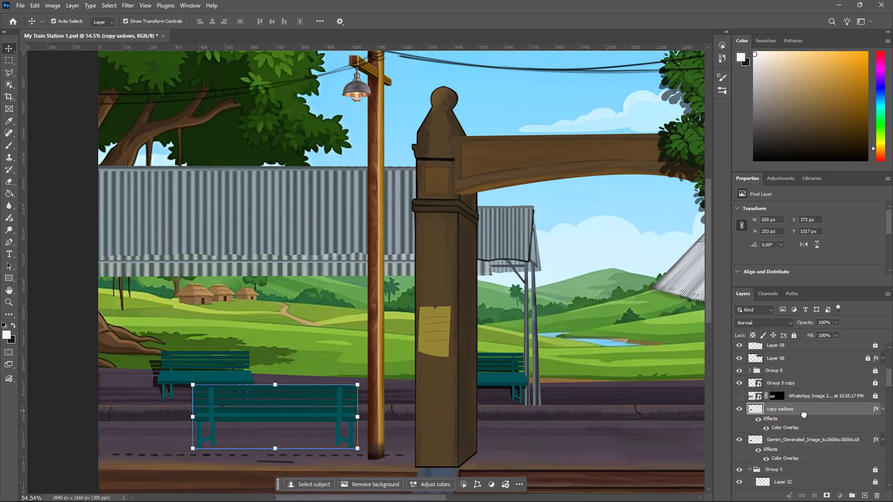
{"action": "left_click_drag", "start_coordinate": [804, 415], "coordinate": [801, 459]}
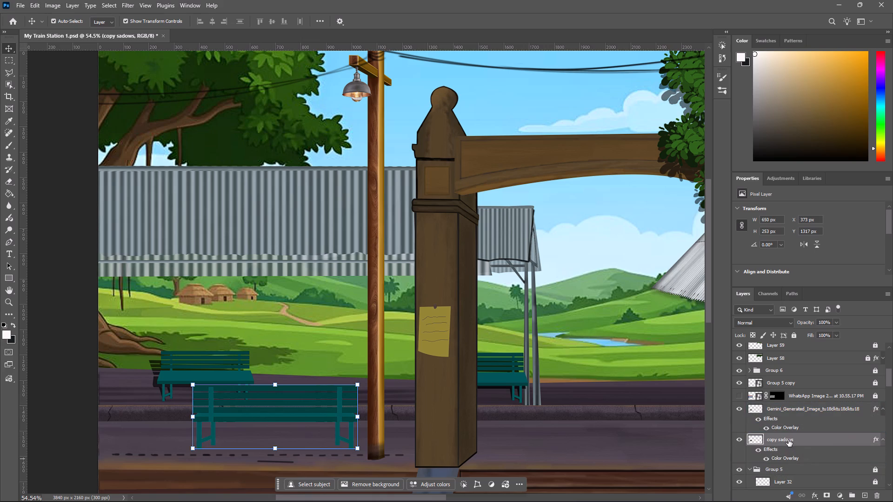
Change the Color Overlay of the copy sadows layer to black in its layer style.
{"action": "right_click", "coordinate": [788, 440]}
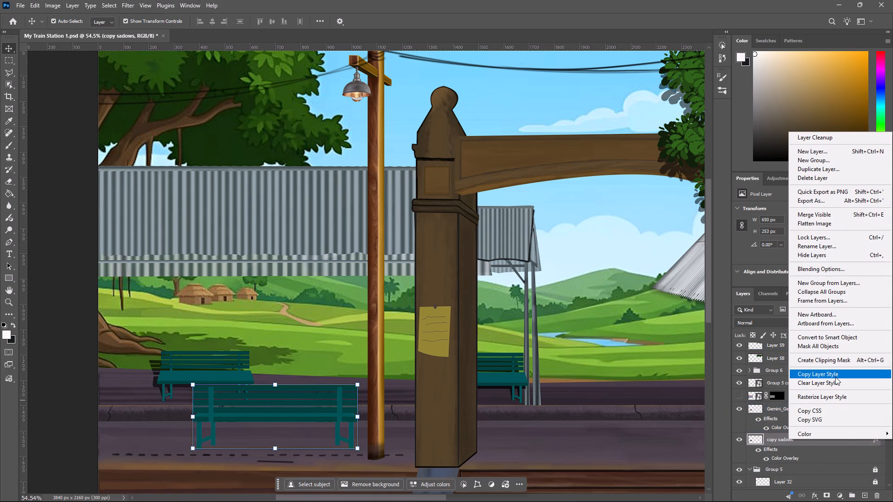
{"action": "right_click", "coordinate": [771, 440]}
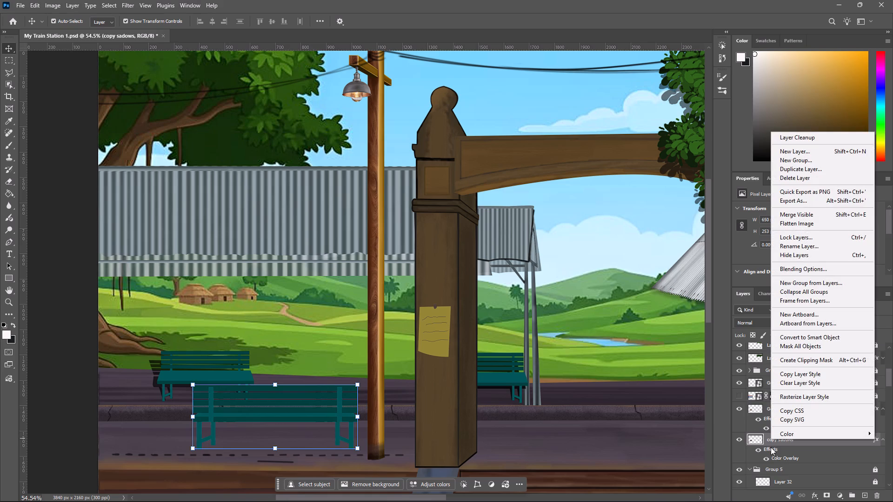
{"action": "left_click", "coordinate": [771, 456]}
{"action": "right_click", "coordinate": [780, 441]}
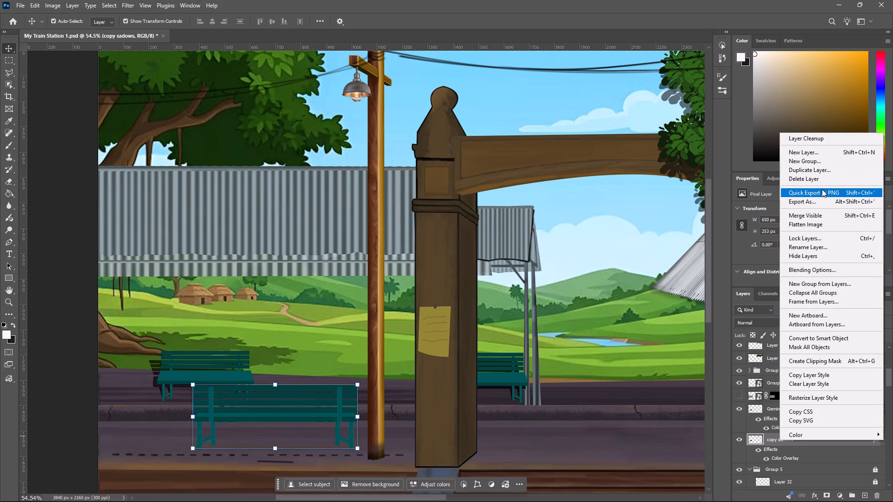
{"action": "left_click", "coordinate": [813, 267]}
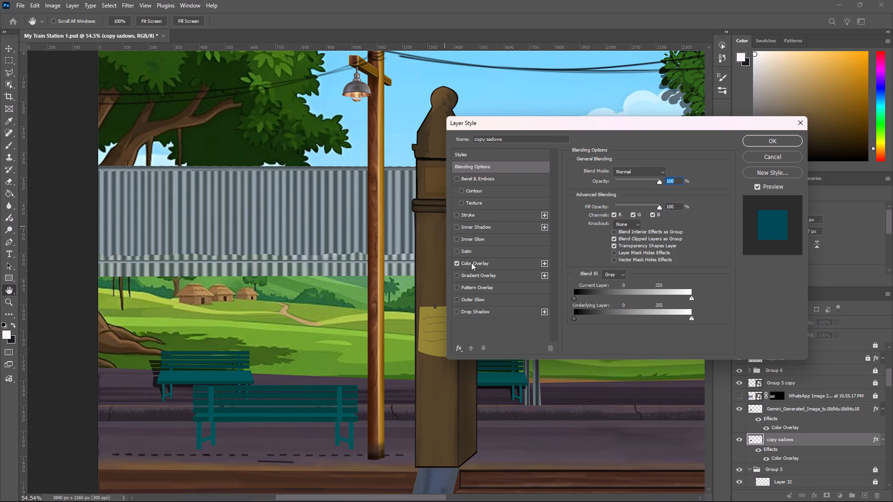
{"action": "left_click", "coordinate": [471, 263]}
{"action": "left_click", "coordinate": [668, 171]}
{"action": "left_click_drag", "start_coordinate": [512, 195], "coordinate": [506, 211]}
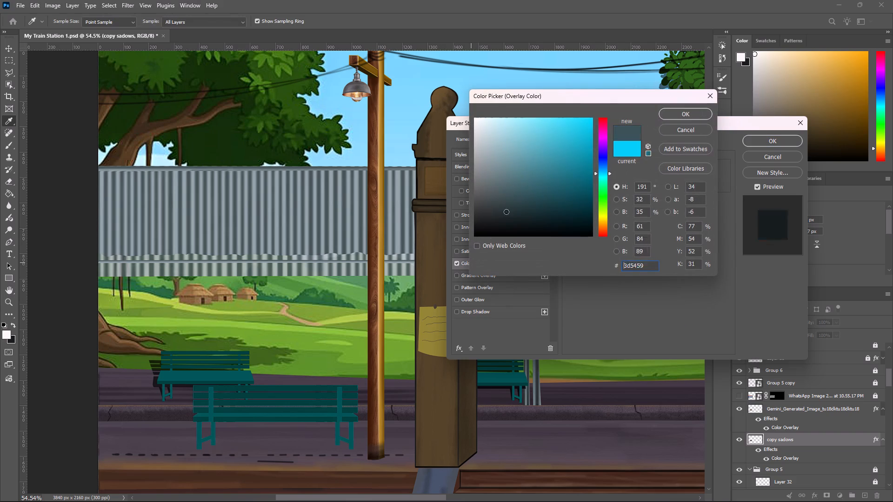
{"action": "left_click_drag", "start_coordinate": [506, 211], "coordinate": [430, 303]}
{"action": "left_click", "coordinate": [695, 116]}
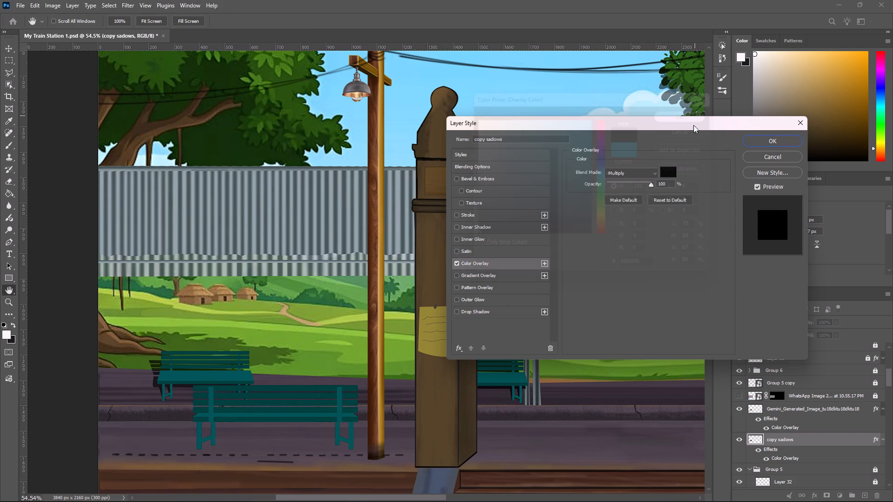
{"action": "left_click", "coordinate": [794, 143]}
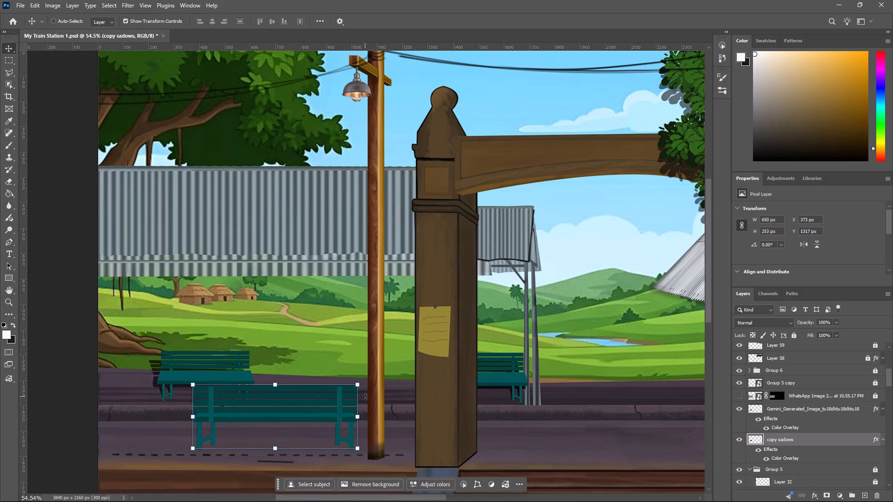
Distort the shadow copy by lowering its top corners to just above the seat and spreading them outward, about 747 × 182 px overall.
{"action": "key", "text": "ctrl+t"}
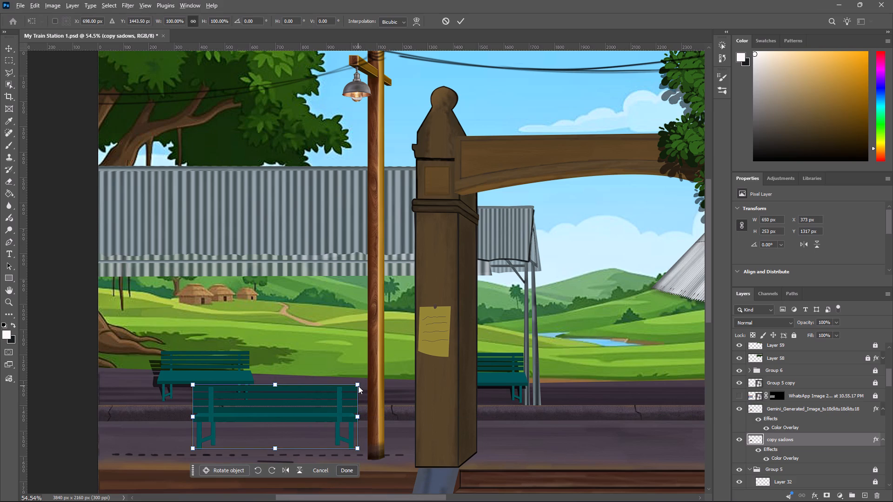
{"action": "left_click", "coordinate": [315, 418]}
{"action": "left_click_drag", "start_coordinate": [357, 383], "coordinate": [360, 387], "text": "ctrl"}
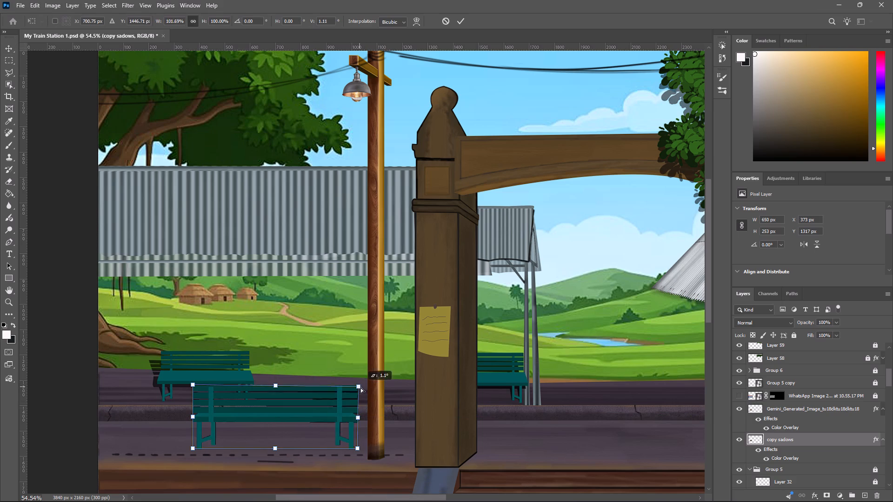
{"action": "left_click_drag", "start_coordinate": [360, 387], "coordinate": [352, 399], "text": "ctrl"}
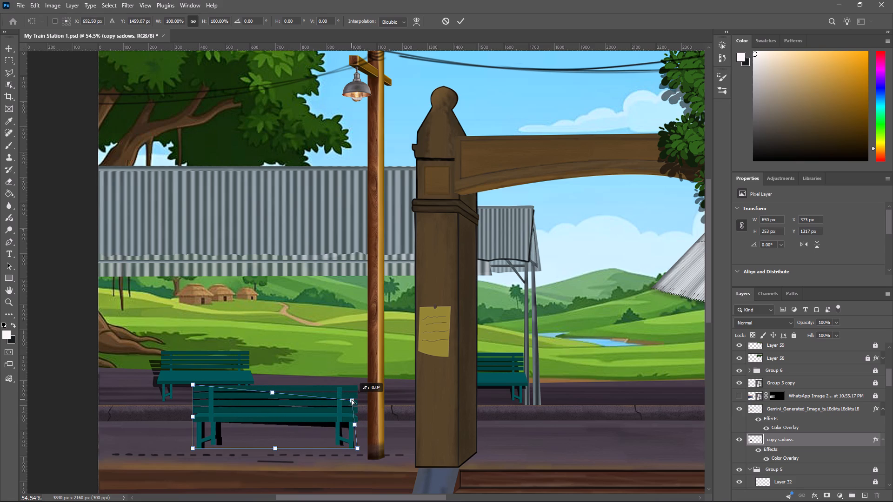
{"action": "left_click_drag", "start_coordinate": [352, 399], "coordinate": [350, 410], "text": "ctrl"}
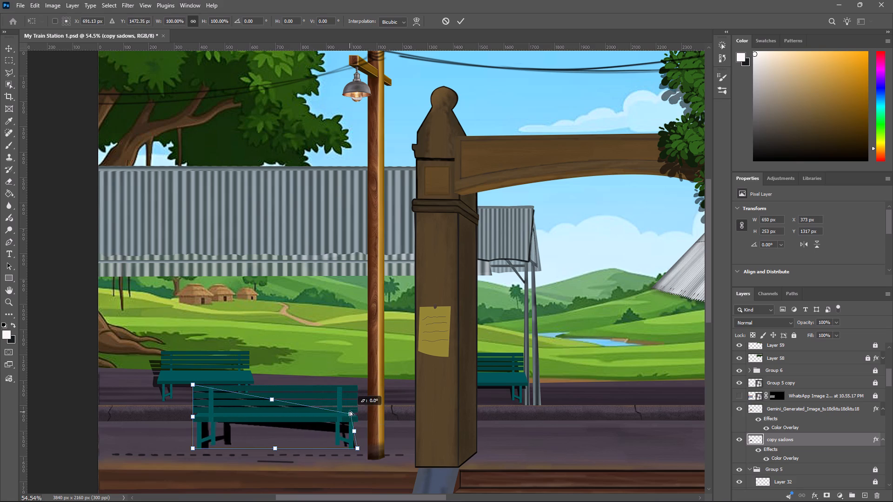
{"action": "left_click_drag", "start_coordinate": [350, 410], "coordinate": [353, 403], "text": "ctrl"}
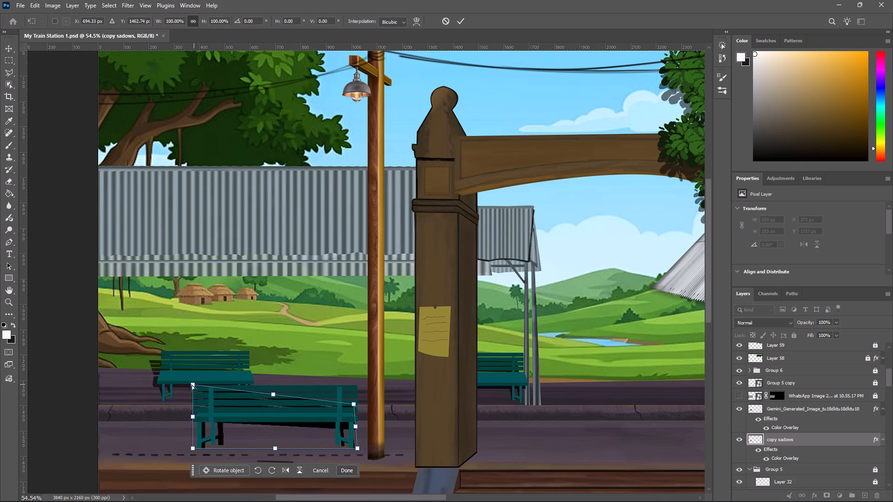
{"action": "left_click_drag", "start_coordinate": [192, 384], "coordinate": [206, 406], "text": "ctrl"}
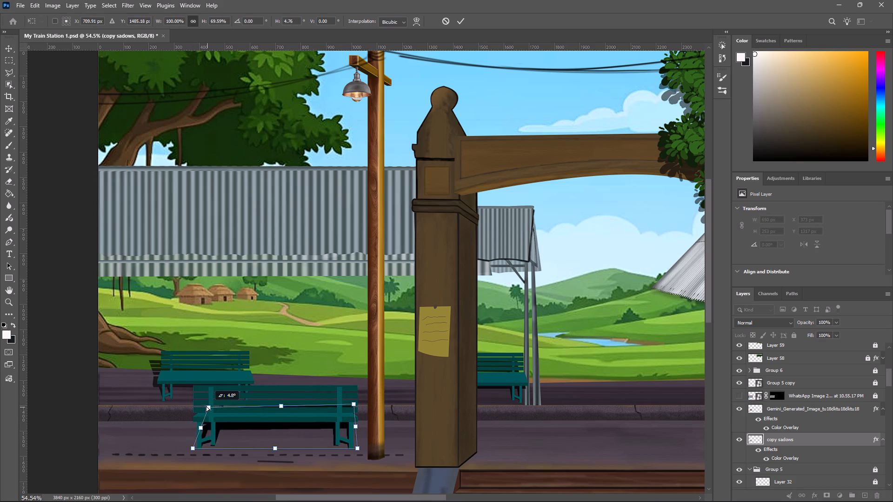
{"action": "left_click_drag", "start_coordinate": [206, 406], "coordinate": [194, 394], "text": "ctrl"}
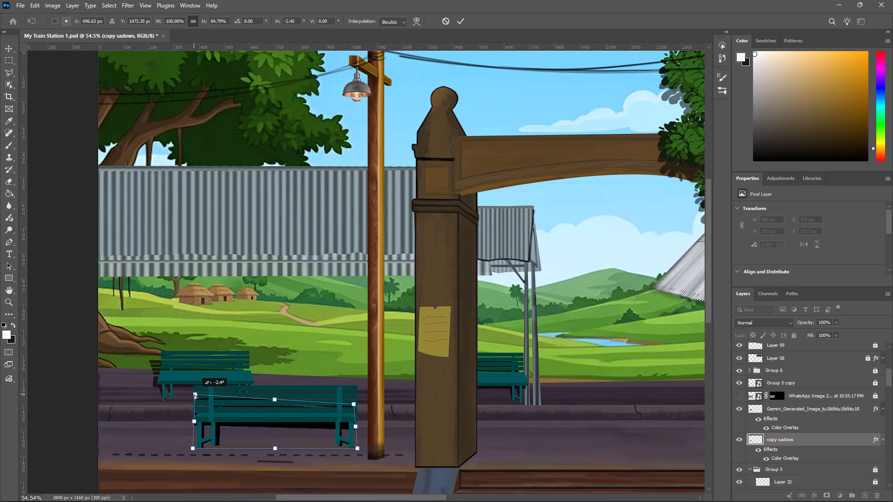
{"action": "left_click_drag", "start_coordinate": [194, 394], "coordinate": [193, 429], "text": "ctrl"}
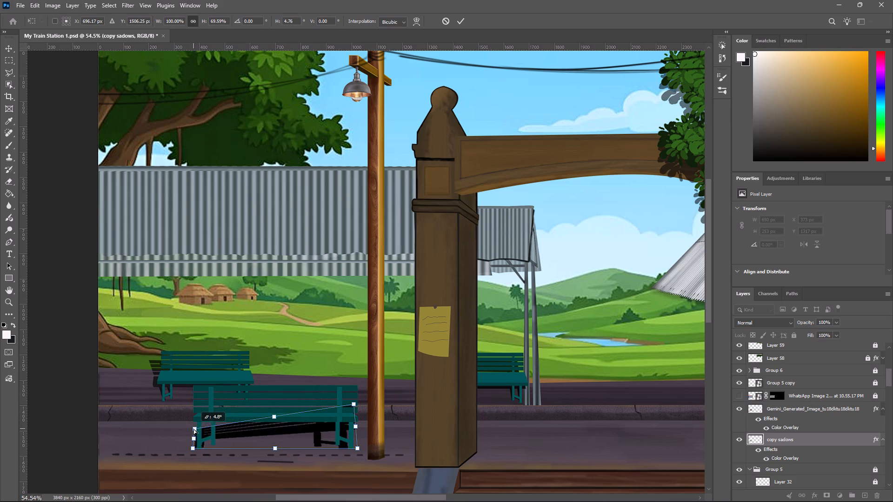
{"action": "left_click_drag", "start_coordinate": [193, 429], "coordinate": [193, 412], "text": "ctrl"}
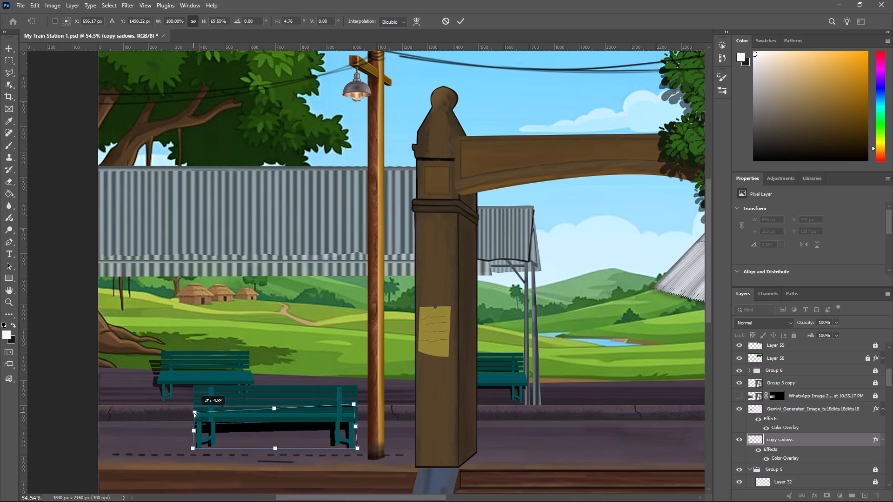
{"action": "left_click_drag", "start_coordinate": [193, 412], "coordinate": [180, 407], "text": "ctrl"}
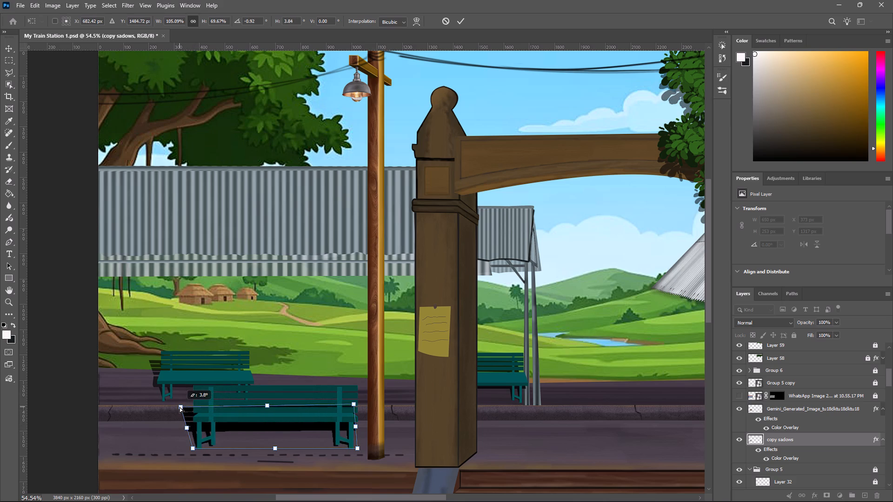
{"action": "left_click_drag", "start_coordinate": [180, 407], "coordinate": [178, 398], "text": "ctrl"}
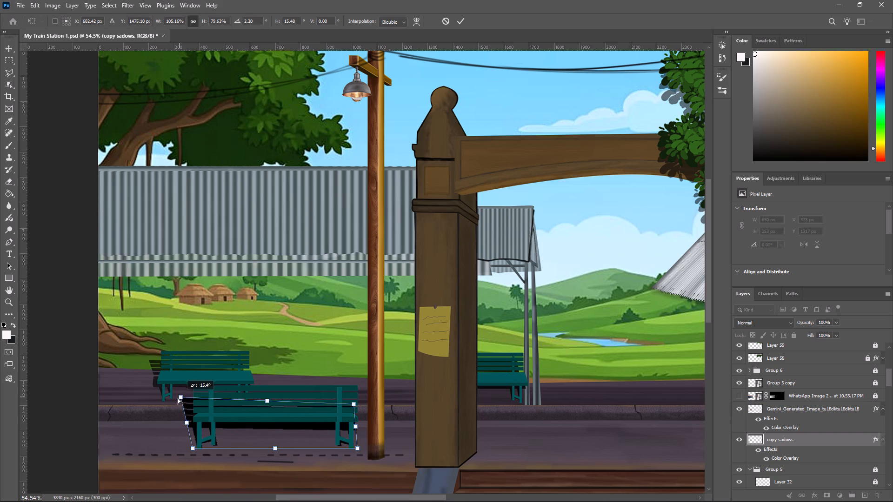
{"action": "left_click_drag", "start_coordinate": [178, 398], "coordinate": [177, 403], "text": "ctrl"}
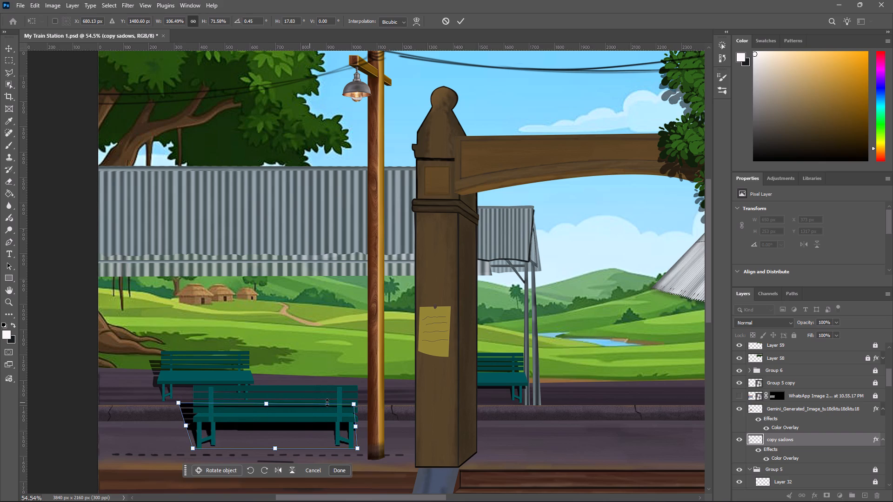
{"action": "left_click_drag", "start_coordinate": [353, 404], "coordinate": [361, 399], "text": "ctrl"}
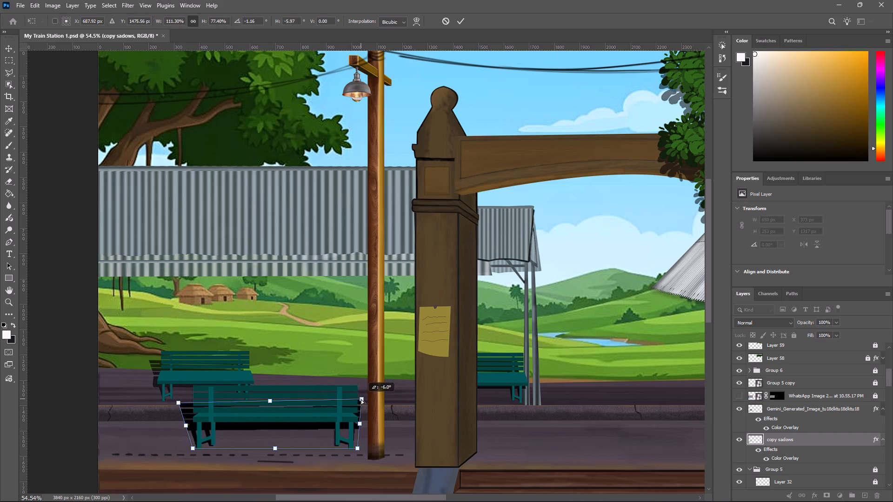
{"action": "left_click_drag", "start_coordinate": [361, 399], "coordinate": [367, 403], "text": "ctrl"}
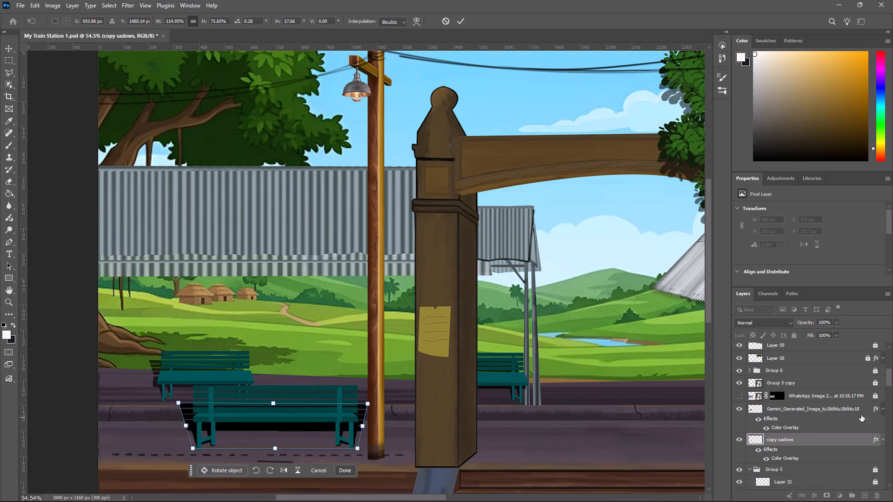
Lower the copy sadows layer's opacity to 43% and apply the transform.
{"action": "left_click_drag", "start_coordinate": [806, 323], "coordinate": [799, 323]}
{"action": "left_click_drag", "start_coordinate": [799, 323], "coordinate": [795, 324]}
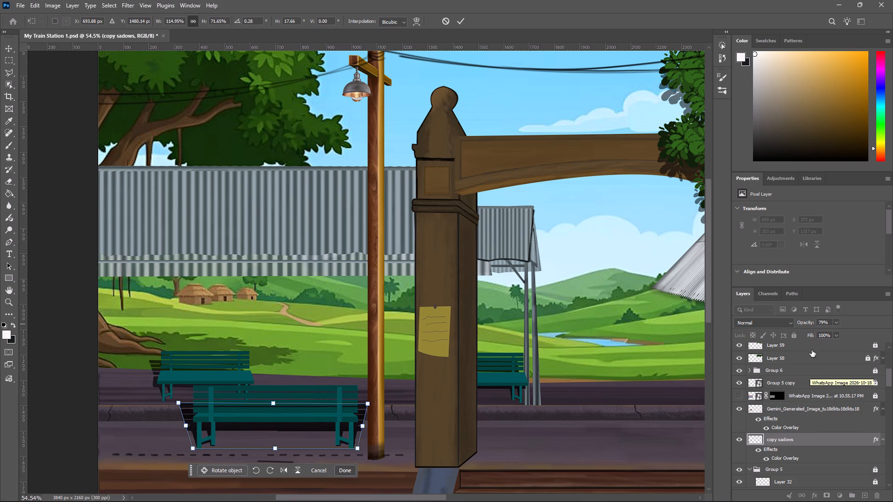
{"action": "left_click_drag", "start_coordinate": [808, 322], "coordinate": [791, 324]}
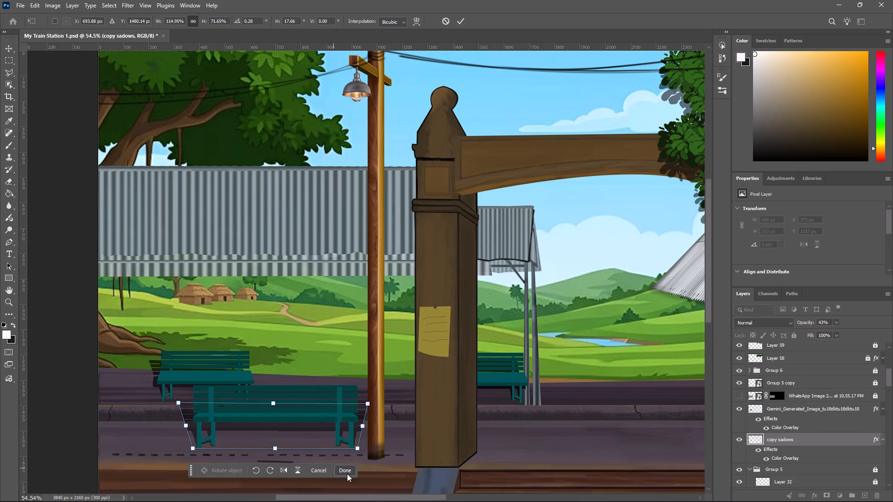
{"action": "left_click", "coordinate": [347, 474]}
Show the hidden fence image layer above the bench.
{"action": "left_click", "coordinate": [737, 395]}
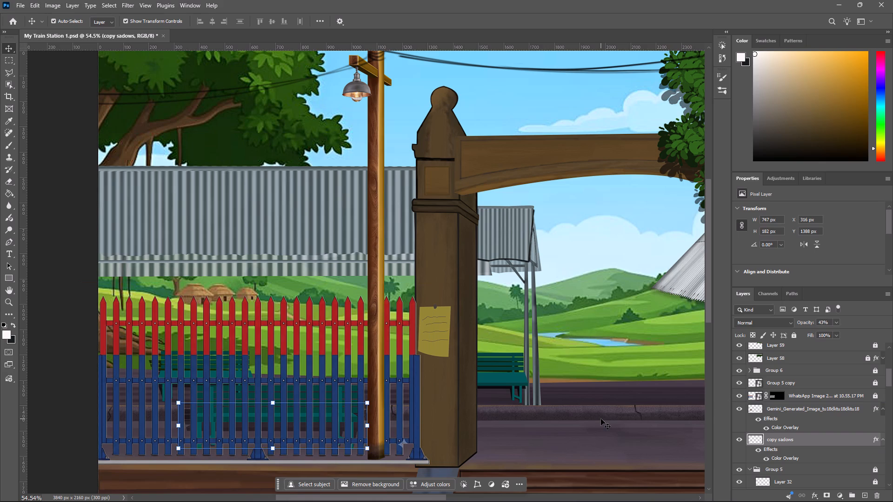
Examine the whole station scene and the upper layer stack, including the contents of Group 1, with no layer selected.
{"action": "scroll", "coordinate": [782, 443], "scroll_direction": "up", "scroll_amount": 3}
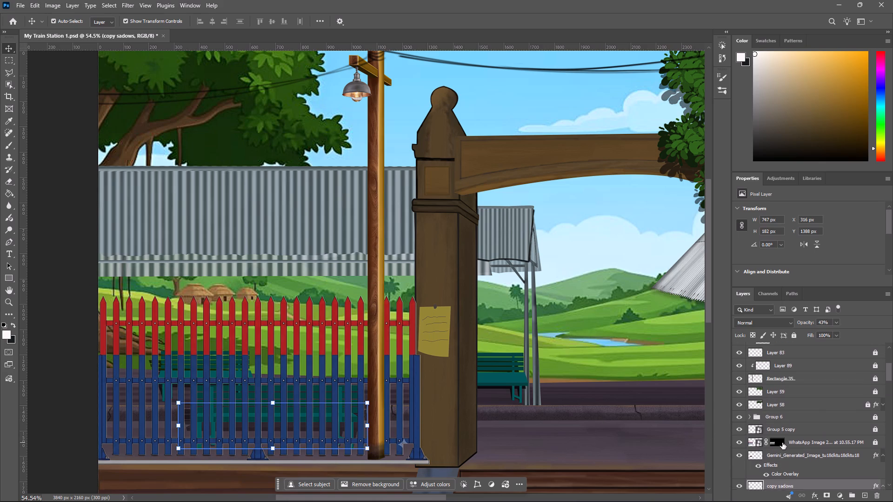
{"action": "scroll", "coordinate": [782, 443], "scroll_direction": "up", "scroll_amount": 8}
{"action": "scroll", "coordinate": [771, 403], "scroll_direction": "up", "scroll_amount": 6}
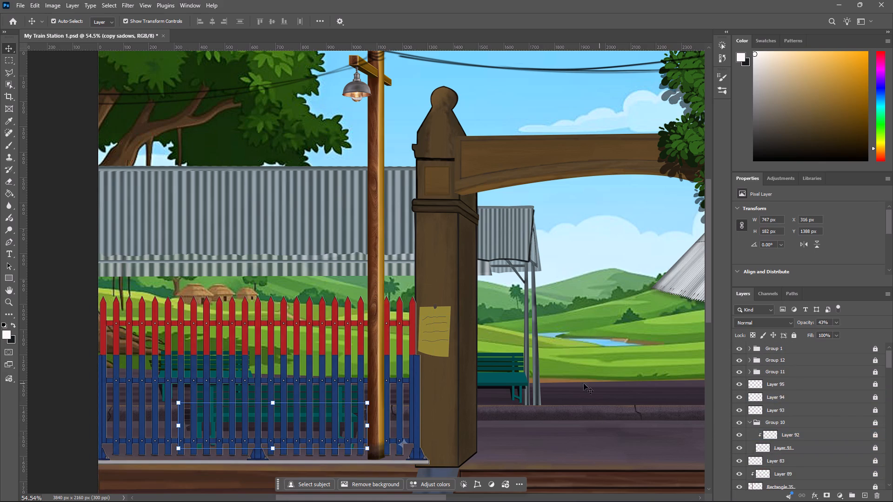
{"action": "scroll", "coordinate": [502, 382], "scroll_direction": "down", "scroll_amount": 6, "text": "ctrl"}
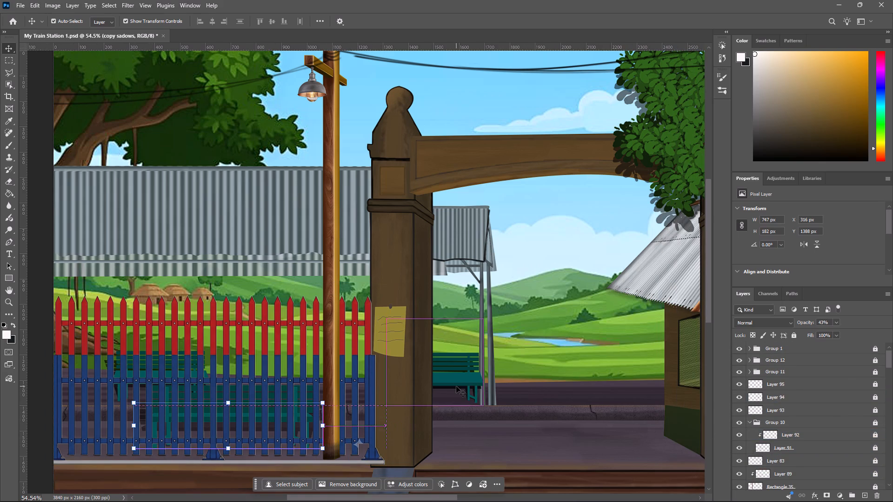
{"action": "scroll", "coordinate": [456, 386], "scroll_direction": "down", "scroll_amount": 8, "text": "alt"}
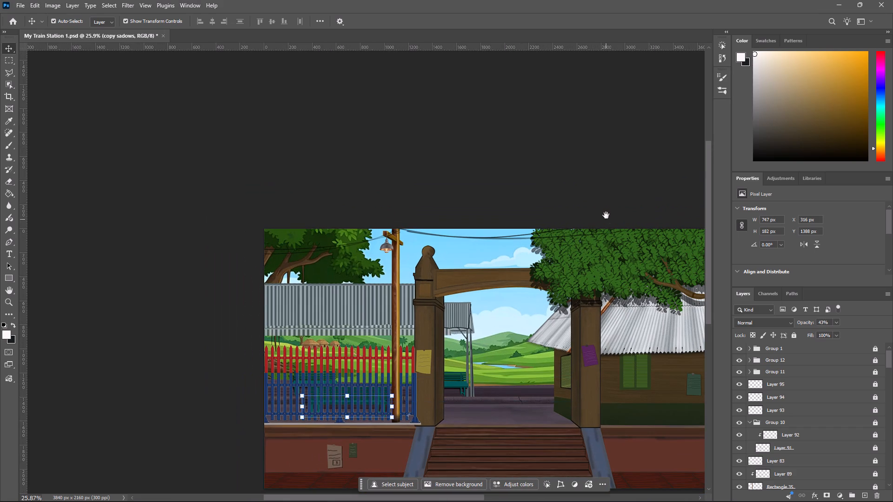
{"action": "key", "text": "space"}
{"action": "key", "text": "space"}
{"action": "key", "text": "space"}
{"action": "key", "text": "space"}
{"action": "key", "text": "space"}
{"action": "key", "text": "space"}
{"action": "key", "text": "space"}
{"action": "key", "text": "space"}
{"action": "key", "text": "space"}
{"action": "key", "text": "space"}
{"action": "key", "text": "space"}
{"action": "key", "text": "space"}
{"action": "key", "text": "space"}
{"action": "key", "text": "space"}
{"action": "key", "text": "space"}
{"action": "key", "text": "space"}
{"action": "key", "text": "space"}
{"action": "key", "text": "space"}
{"action": "key", "text": "space"}
{"action": "key", "text": "space"}
{"action": "left_click_drag", "start_coordinate": [607, 206], "coordinate": [487, 171]}
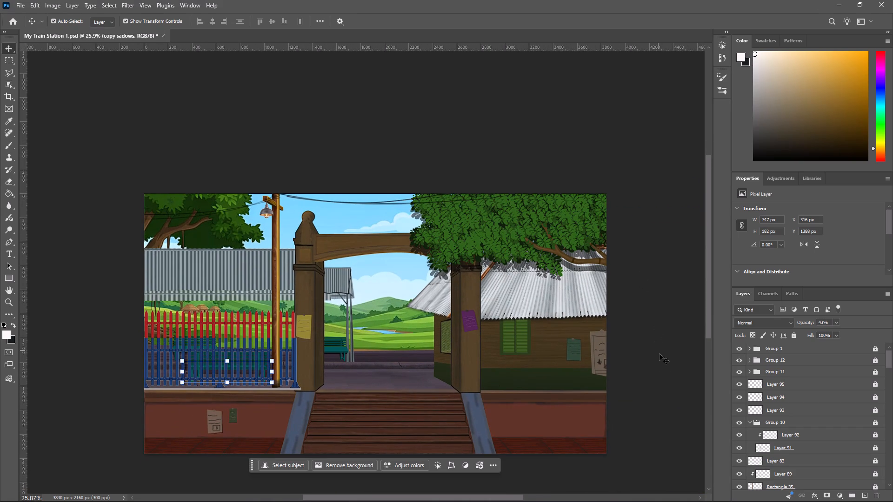
{"action": "left_click", "coordinate": [650, 387]}
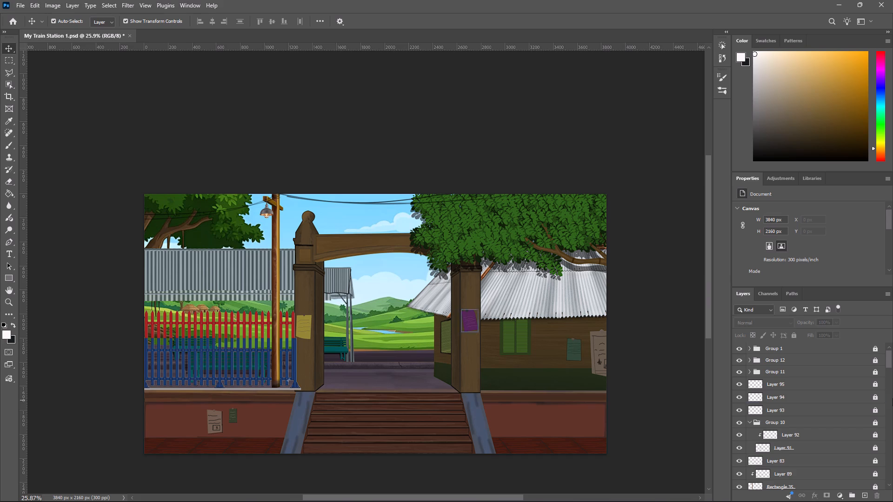
{"action": "scroll", "coordinate": [802, 437], "scroll_direction": "down", "scroll_amount": 3}
{"action": "scroll", "coordinate": [783, 403], "scroll_direction": "up", "scroll_amount": 14}
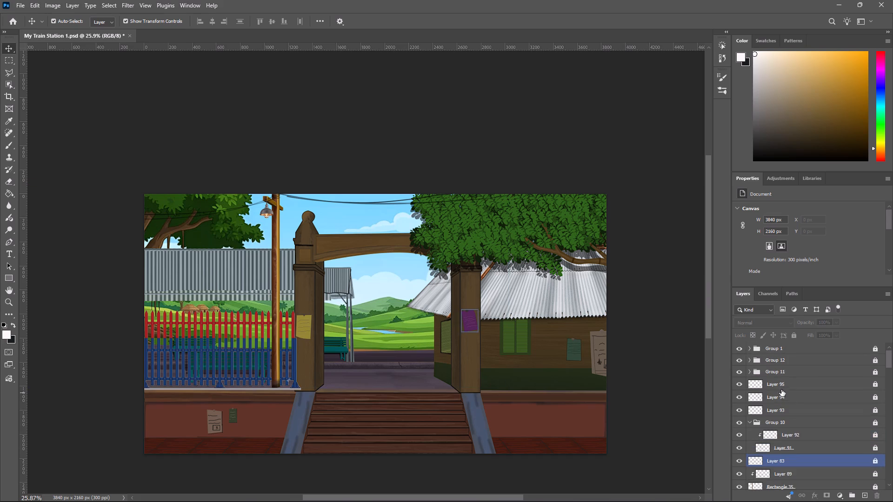
{"action": "left_click", "coordinate": [751, 350]}
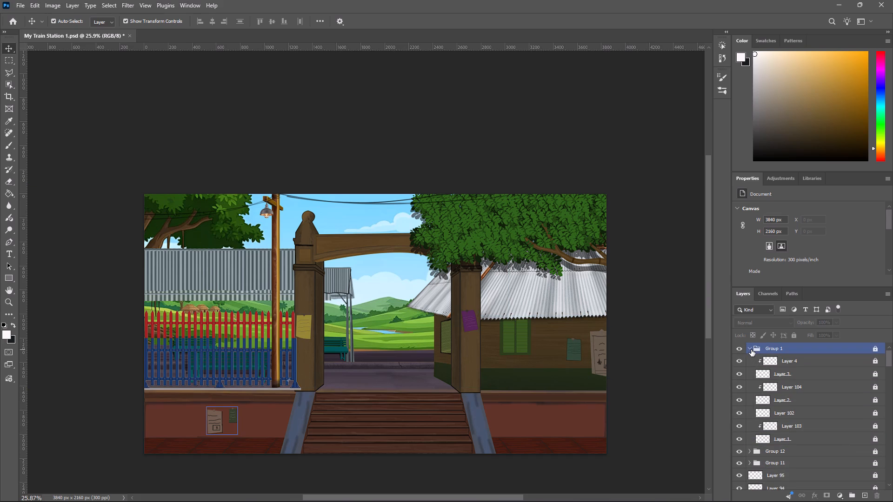
{"action": "left_click", "coordinate": [751, 350]}
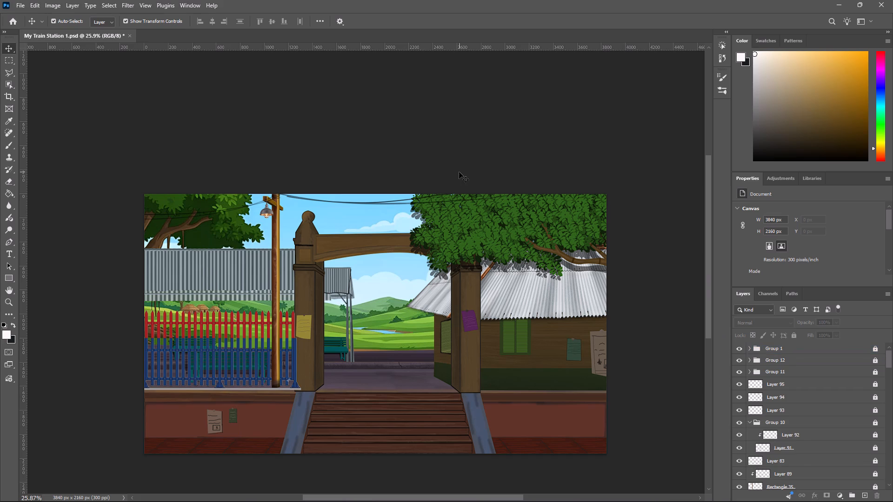
{"action": "left_click_drag", "start_coordinate": [457, 163], "coordinate": [408, 136]}
Save the document.
{"action": "key", "text": "ctrl+s"}
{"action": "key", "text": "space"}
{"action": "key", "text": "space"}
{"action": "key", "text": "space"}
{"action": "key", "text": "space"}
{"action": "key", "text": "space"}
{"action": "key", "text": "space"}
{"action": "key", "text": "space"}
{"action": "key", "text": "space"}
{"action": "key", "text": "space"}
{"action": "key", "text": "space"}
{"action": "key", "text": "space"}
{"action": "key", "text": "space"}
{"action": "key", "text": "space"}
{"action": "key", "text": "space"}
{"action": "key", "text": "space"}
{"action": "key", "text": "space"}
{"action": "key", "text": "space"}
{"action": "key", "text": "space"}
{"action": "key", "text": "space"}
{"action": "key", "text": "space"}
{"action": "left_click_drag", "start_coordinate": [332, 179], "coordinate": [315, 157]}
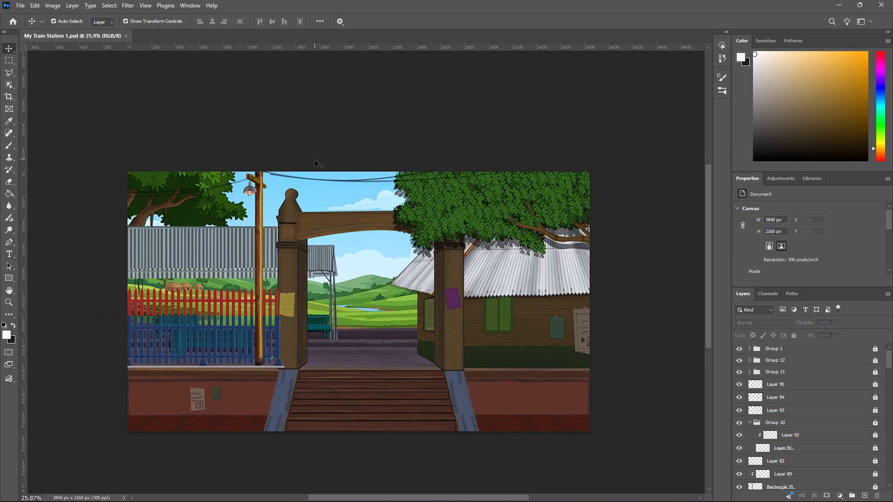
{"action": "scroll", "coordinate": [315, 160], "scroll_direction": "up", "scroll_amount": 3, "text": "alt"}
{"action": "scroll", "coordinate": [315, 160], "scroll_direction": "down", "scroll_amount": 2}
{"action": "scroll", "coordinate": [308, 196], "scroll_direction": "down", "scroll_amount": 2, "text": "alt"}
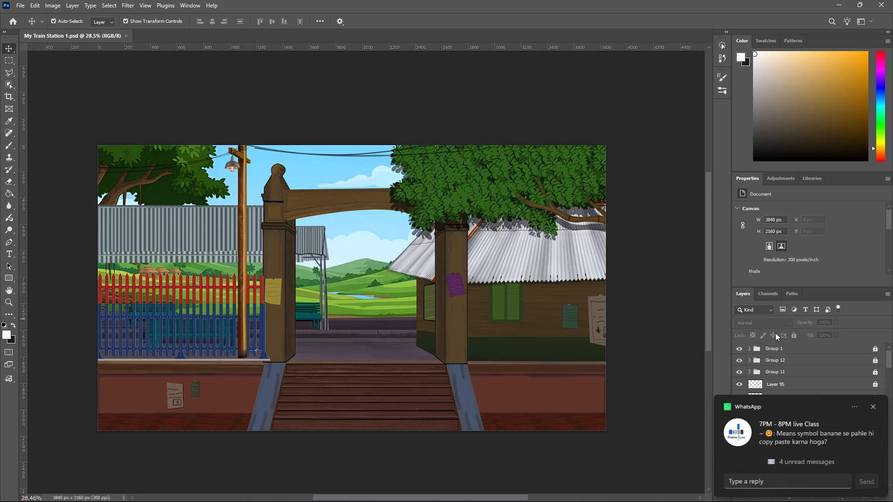
Dismiss the incoming chat message notification covering the layer stack.
{"action": "left_click", "coordinate": [879, 407]}
Examine the station scene and its layer stack from Group 1 at the top to the sketch and reference image layers near the bottom.
{"action": "scroll", "coordinate": [768, 408], "scroll_direction": "up", "scroll_amount": 5}
{"action": "scroll", "coordinate": [786, 414], "scroll_direction": "down", "scroll_amount": 6}
{"action": "scroll", "coordinate": [812, 457], "scroll_direction": "down", "scroll_amount": 3}
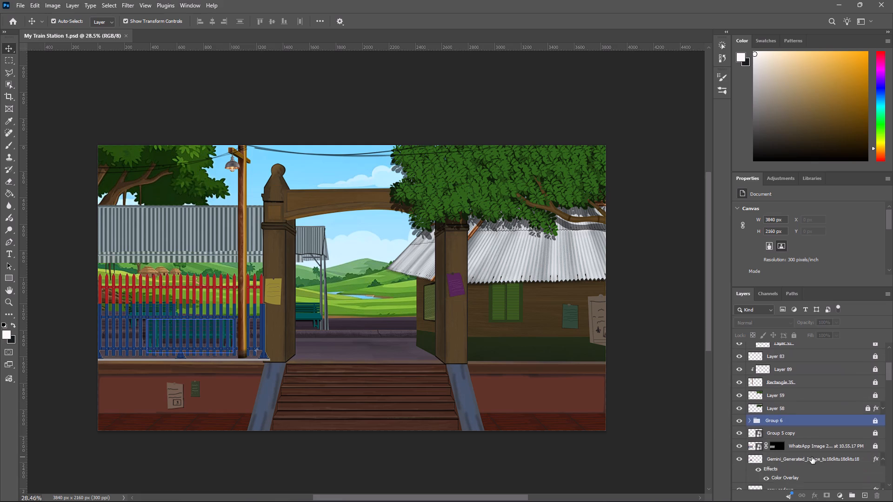
{"action": "scroll", "coordinate": [811, 470], "scroll_direction": "down", "scroll_amount": 12}
{"action": "scroll", "coordinate": [811, 490], "scroll_direction": "down", "scroll_amount": 14}
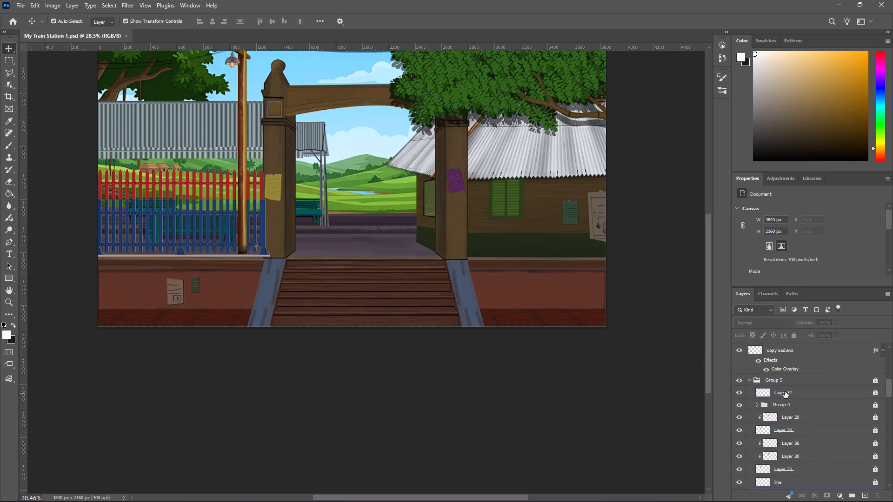
{"action": "scroll", "coordinate": [785, 391], "scroll_direction": "up", "scroll_amount": 17}
{"action": "scroll", "coordinate": [785, 391], "scroll_direction": "up", "scroll_amount": 15}
{"action": "scroll", "coordinate": [349, 297], "scroll_direction": "up", "scroll_amount": 3}
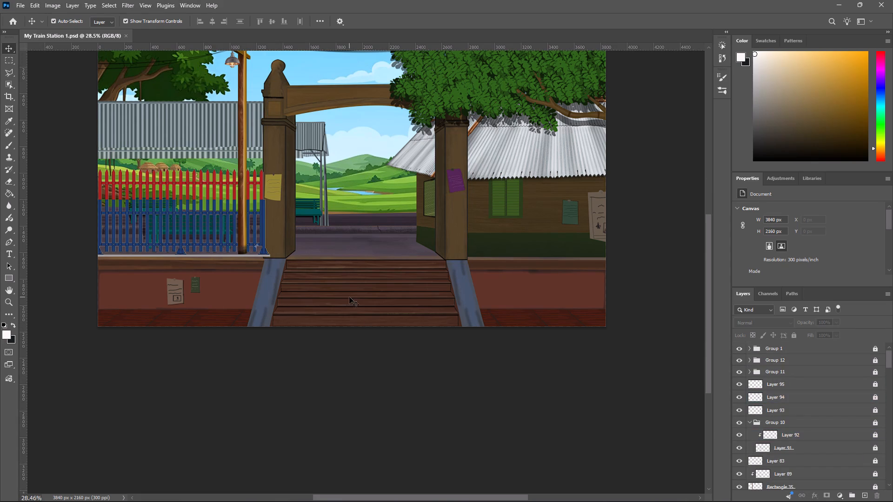
{"action": "scroll", "coordinate": [349, 297], "scroll_direction": "up", "scroll_amount": 4}
{"action": "scroll", "coordinate": [780, 357], "scroll_direction": "up", "scroll_amount": 6}
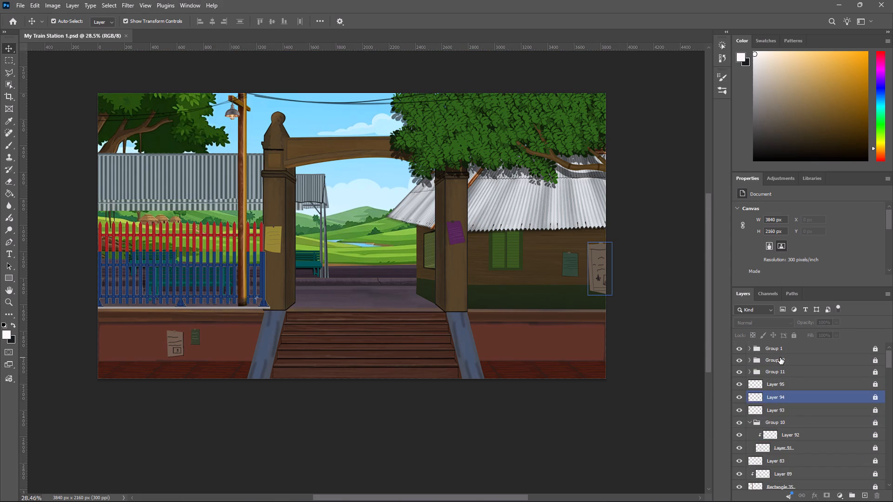
{"action": "scroll", "coordinate": [786, 403], "scroll_direction": "down", "scroll_amount": 13}
{"action": "scroll", "coordinate": [789, 436], "scroll_direction": "down", "scroll_amount": 20}
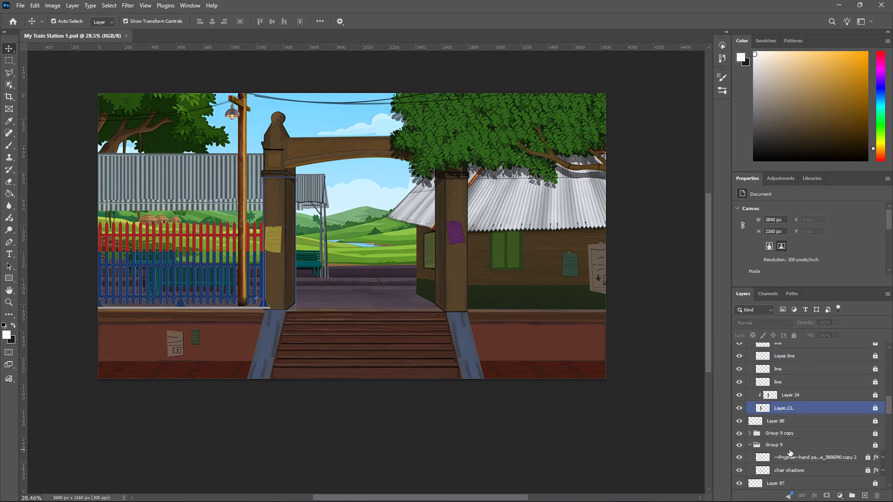
{"action": "scroll", "coordinate": [789, 449], "scroll_direction": "down", "scroll_amount": 9}
{"action": "scroll", "coordinate": [789, 449], "scroll_direction": "down", "scroll_amount": 20}
{"action": "scroll", "coordinate": [789, 449], "scroll_direction": "down", "scroll_amount": 8}
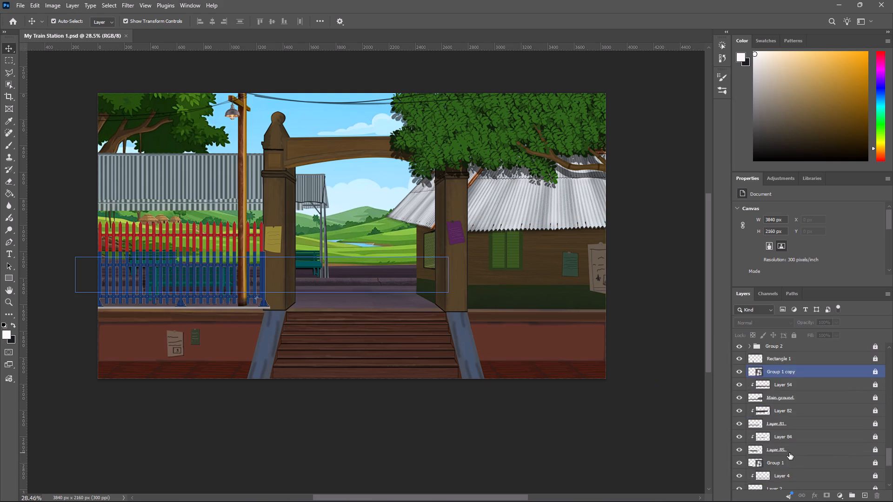
{"action": "scroll", "coordinate": [789, 453], "scroll_direction": "down", "scroll_amount": 19}
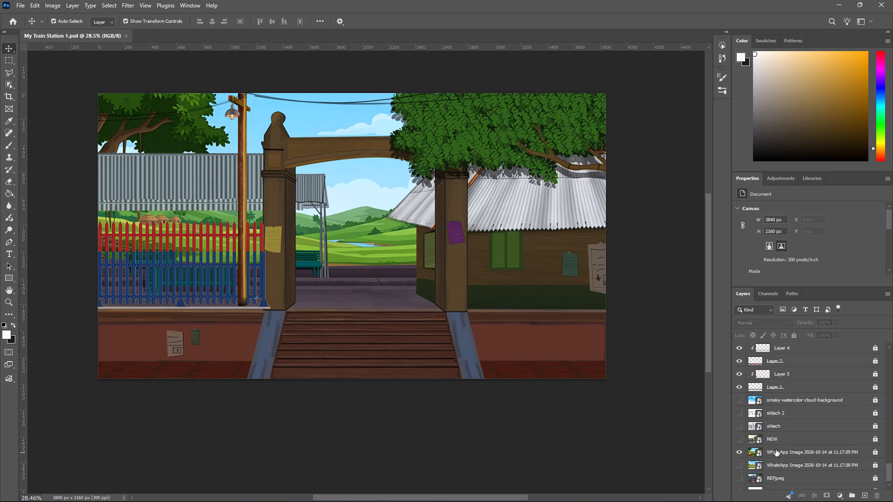
Select the hidden NEW layer near the bottom of the layer stack.
{"action": "left_click", "coordinate": [773, 434]}
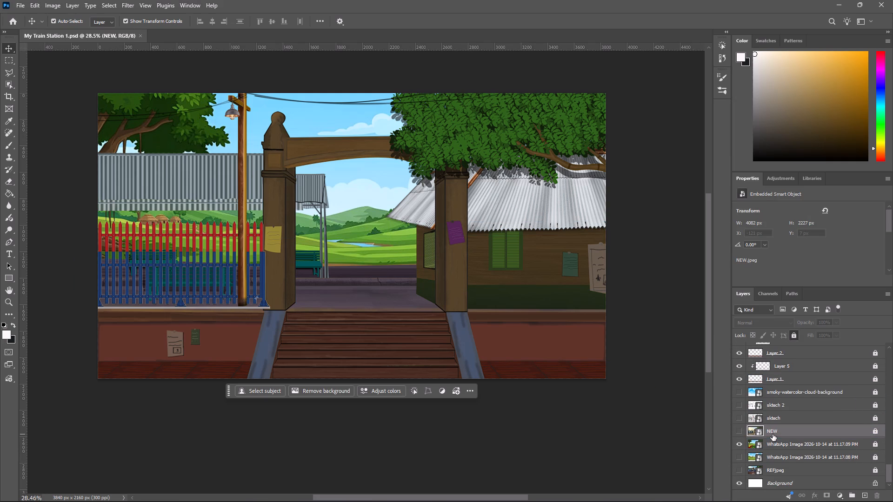
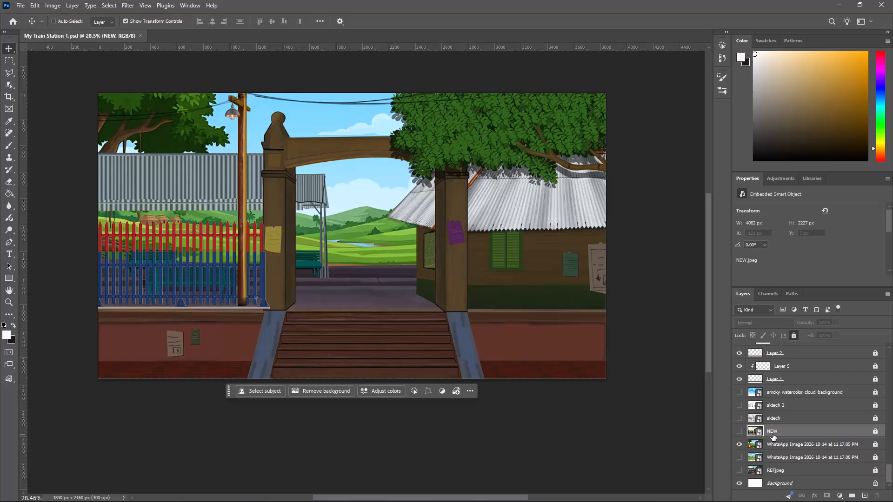
Examine the layer stack from the NEW layer up to Group 1, Group 12 and Group 11.
{"action": "key", "text": "ctrl+shift+a"}
{"action": "scroll", "coordinate": [783, 429], "scroll_direction": "up", "scroll_amount": 16}
{"action": "scroll", "coordinate": [783, 429], "scroll_direction": "up", "scroll_amount": 7}
{"action": "scroll", "coordinate": [786, 333], "scroll_direction": "up", "scroll_amount": 6}
{"action": "scroll", "coordinate": [787, 379], "scroll_direction": "up", "scroll_amount": 14}
{"action": "scroll", "coordinate": [787, 373], "scroll_direction": "up", "scroll_amount": 15}
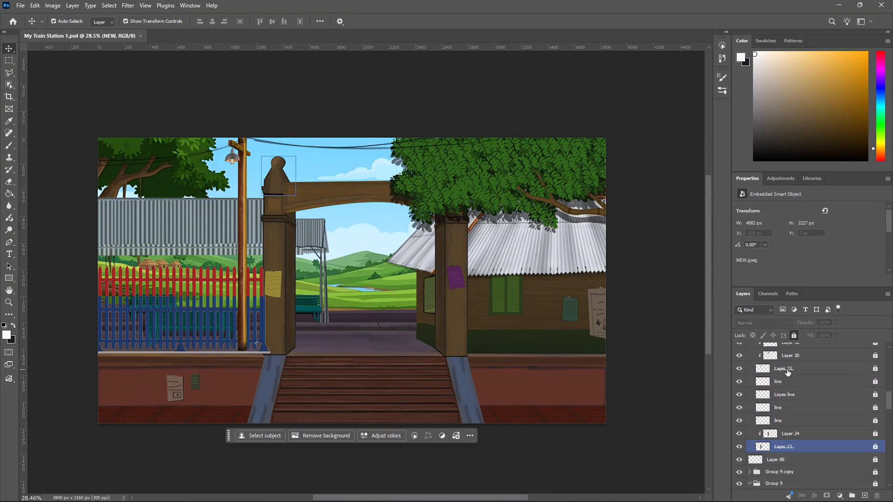
{"action": "scroll", "coordinate": [787, 366], "scroll_direction": "up", "scroll_amount": 16}
{"action": "scroll", "coordinate": [787, 366], "scroll_direction": "up", "scroll_amount": 17}
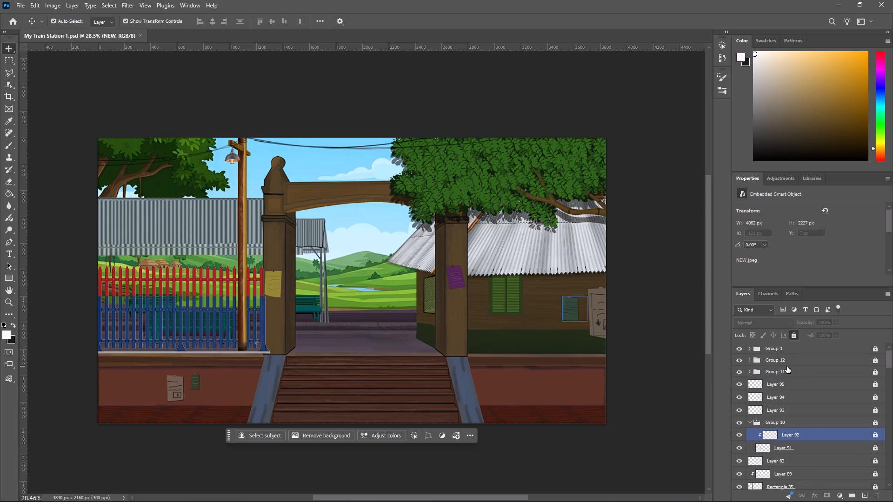
{"action": "scroll", "coordinate": [787, 366], "scroll_direction": "up", "scroll_amount": 5}
{"action": "scroll", "coordinate": [820, 388], "scroll_direction": "down", "scroll_amount": 10}
{"action": "scroll", "coordinate": [813, 411], "scroll_direction": "up", "scroll_amount": 15}
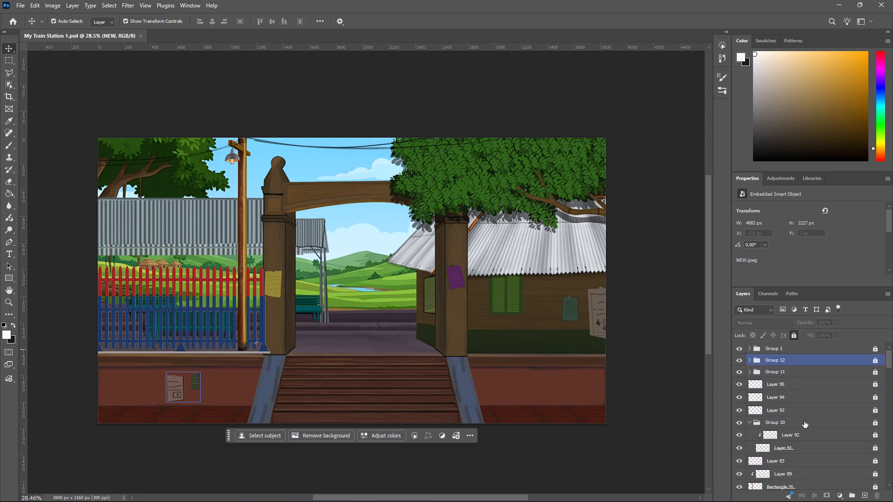
Review the layer stack from Group 10 down through the shadow, window and ground layers to the Background layer.
{"action": "scroll", "coordinate": [804, 442], "scroll_direction": "down", "scroll_amount": 8}
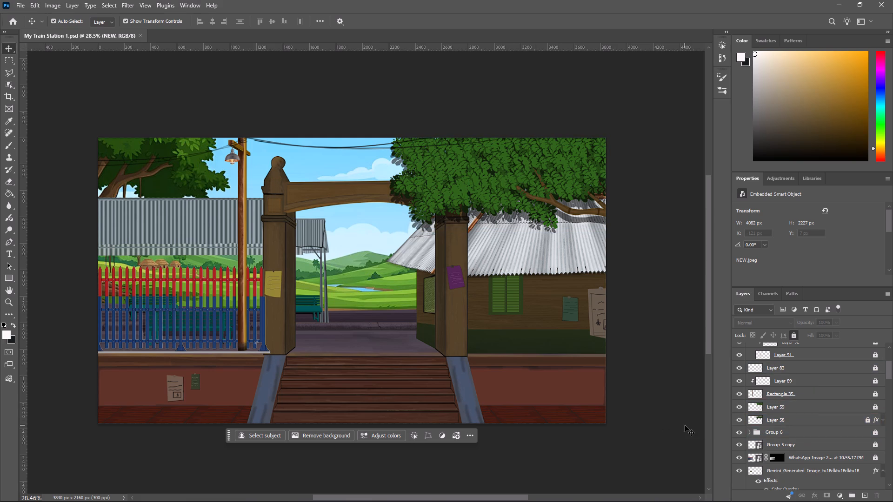
{"action": "scroll", "coordinate": [786, 403], "scroll_direction": "down", "scroll_amount": 17}
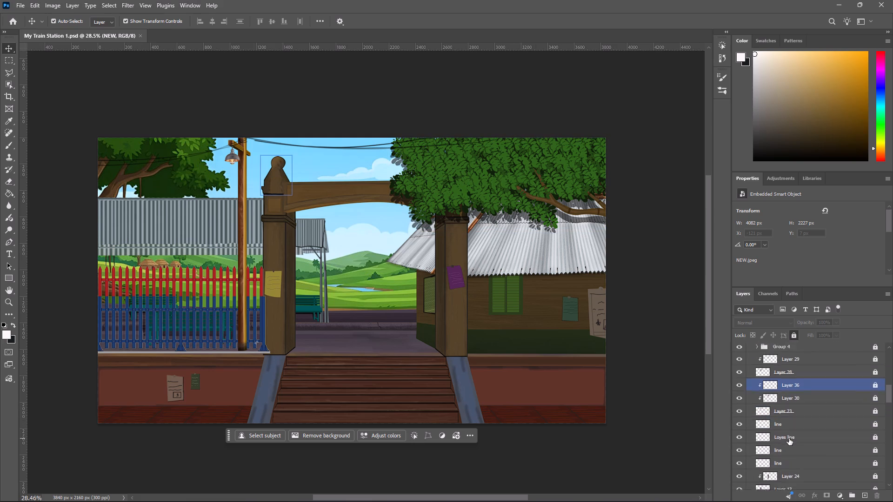
{"action": "scroll", "coordinate": [789, 438], "scroll_direction": "down", "scroll_amount": 15}
{"action": "scroll", "coordinate": [789, 440], "scroll_direction": "down", "scroll_amount": 16}
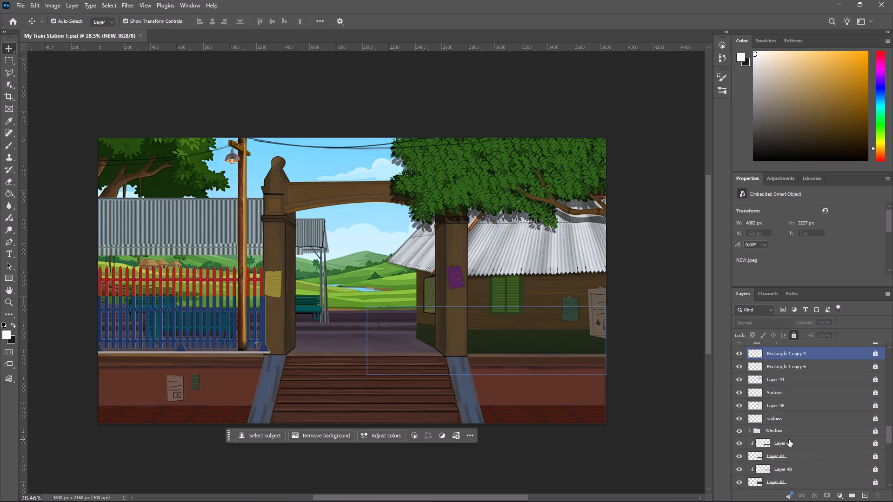
{"action": "scroll", "coordinate": [789, 440], "scroll_direction": "down", "scroll_amount": 17}
{"action": "scroll", "coordinate": [789, 440], "scroll_direction": "down", "scroll_amount": 14}
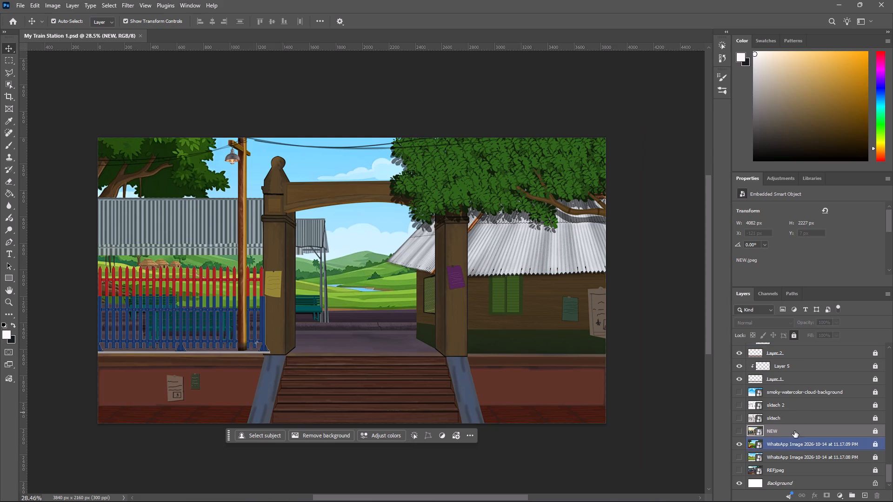
{"action": "scroll", "coordinate": [795, 437], "scroll_direction": "down", "scroll_amount": 2}
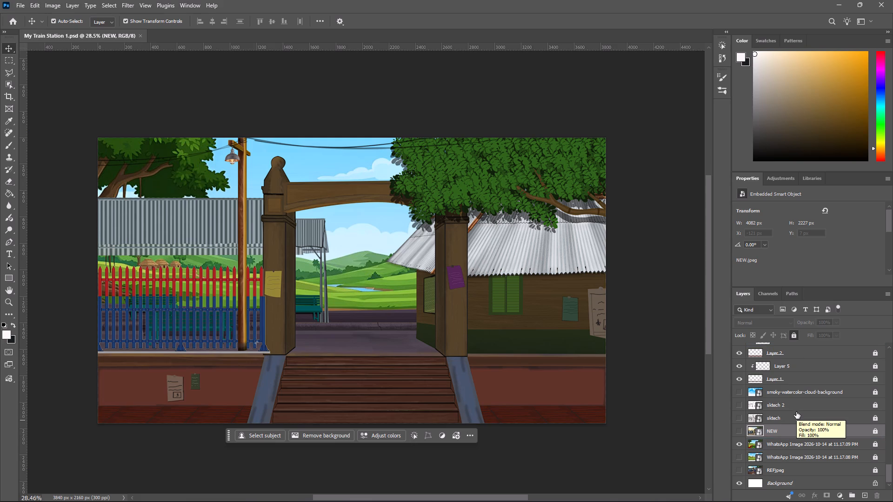
Inspect the contents of Group 1 at the top of the layer stack, leaving the group collapsed.
{"action": "scroll", "coordinate": [796, 412], "scroll_direction": "up", "scroll_amount": 18}
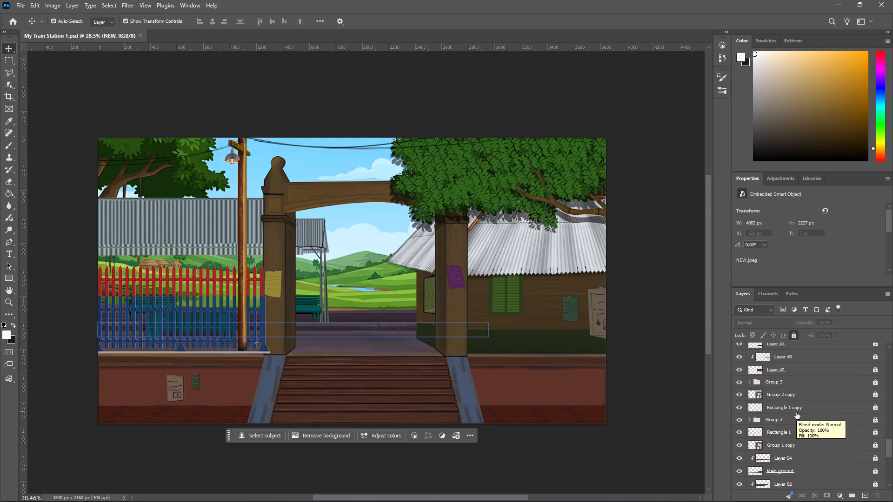
{"action": "scroll", "coordinate": [796, 412], "scroll_direction": "up", "scroll_amount": 15}
{"action": "scroll", "coordinate": [796, 412], "scroll_direction": "up", "scroll_amount": 14}
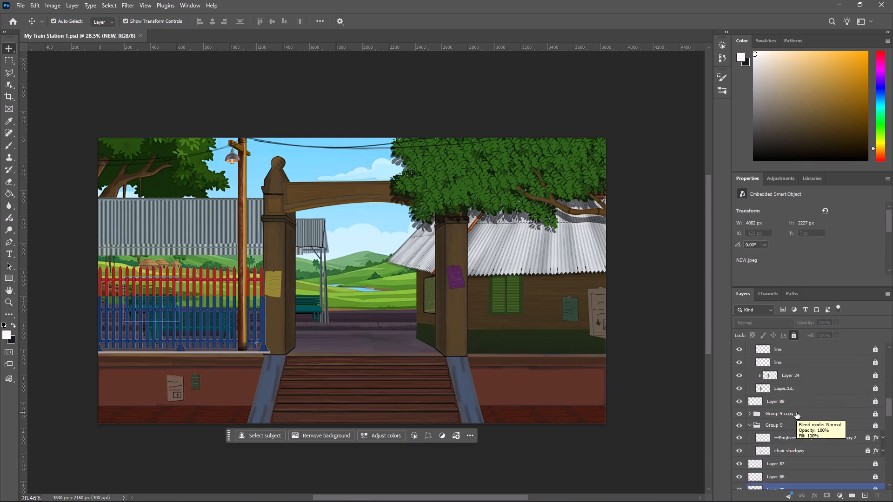
{"action": "scroll", "coordinate": [796, 412], "scroll_direction": "up", "scroll_amount": 15}
{"action": "scroll", "coordinate": [796, 412], "scroll_direction": "up", "scroll_amount": 15}
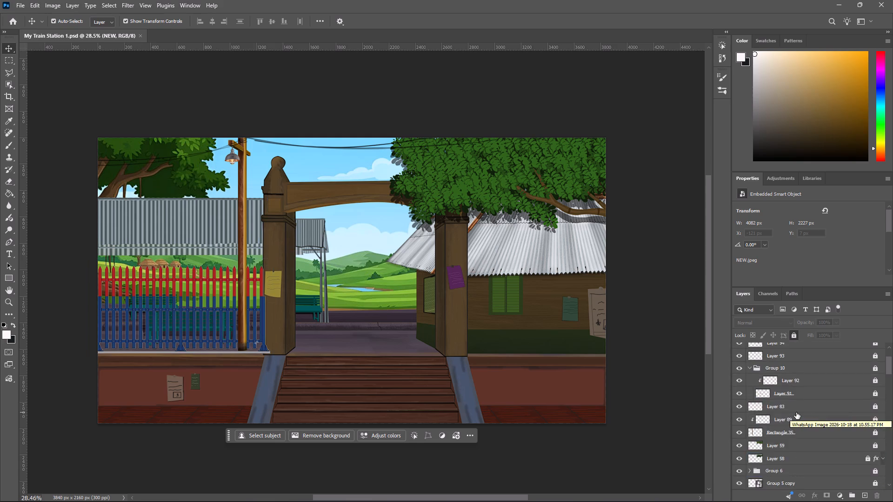
{"action": "scroll", "coordinate": [796, 412], "scroll_direction": "up", "scroll_amount": 15}
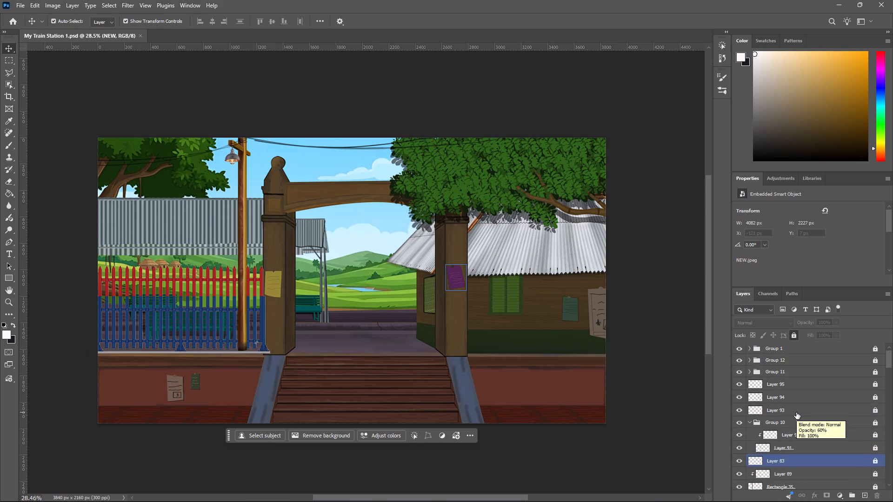
{"action": "left_click", "coordinate": [748, 350]}
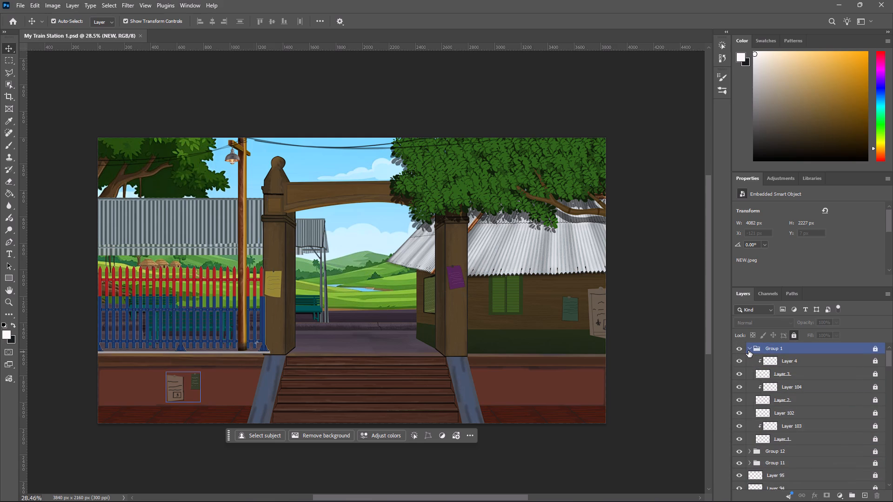
{"action": "left_click", "coordinate": [748, 350]}
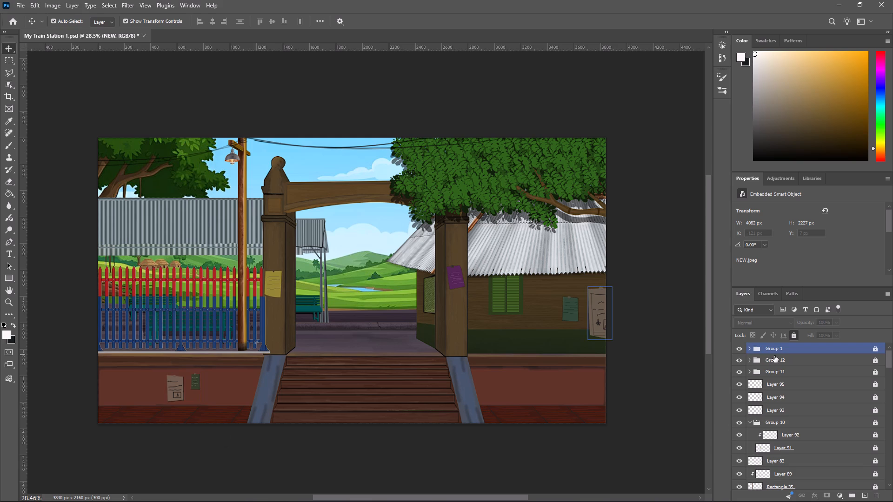
{"action": "scroll", "coordinate": [787, 348], "scroll_direction": "up", "scroll_amount": 1}
Select every layer from Group 1 down to Background and try to group them.
{"action": "right_click", "coordinate": [787, 348]}
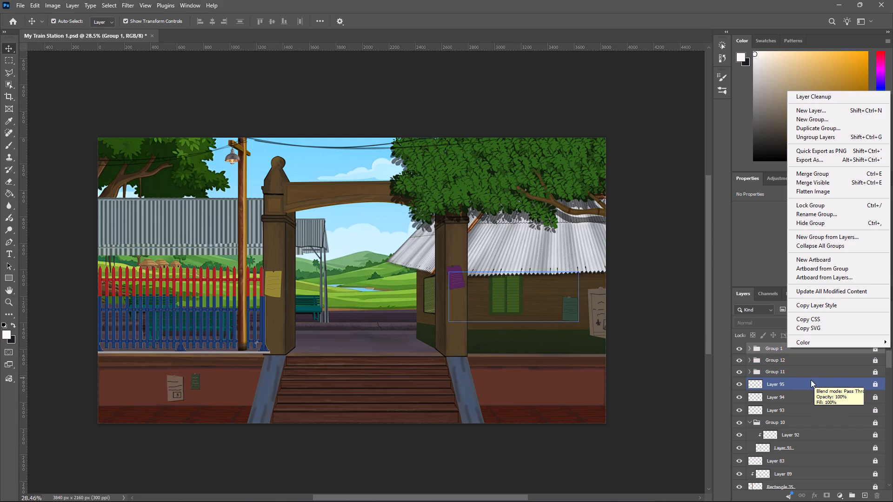
{"action": "left_click", "coordinate": [778, 349]}
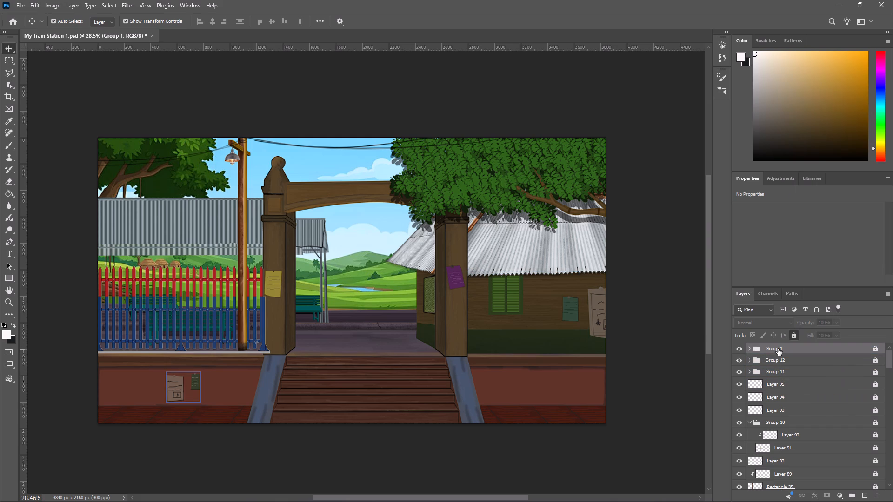
{"action": "scroll", "coordinate": [782, 416], "scroll_direction": "down", "scroll_amount": 16, "text": "shift"}
{"action": "scroll", "coordinate": [789, 459], "scroll_direction": "down", "scroll_amount": 2, "text": "shift"}
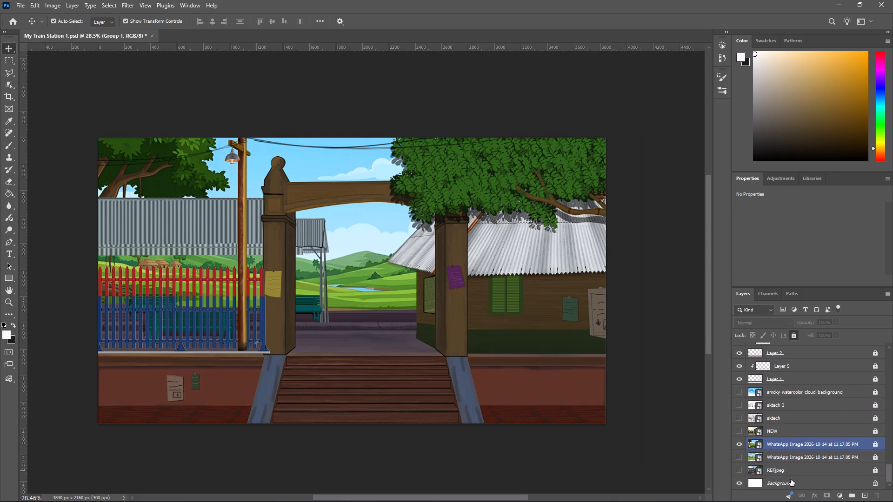
{"action": "left_click", "coordinate": [791, 479], "text": "shift"}
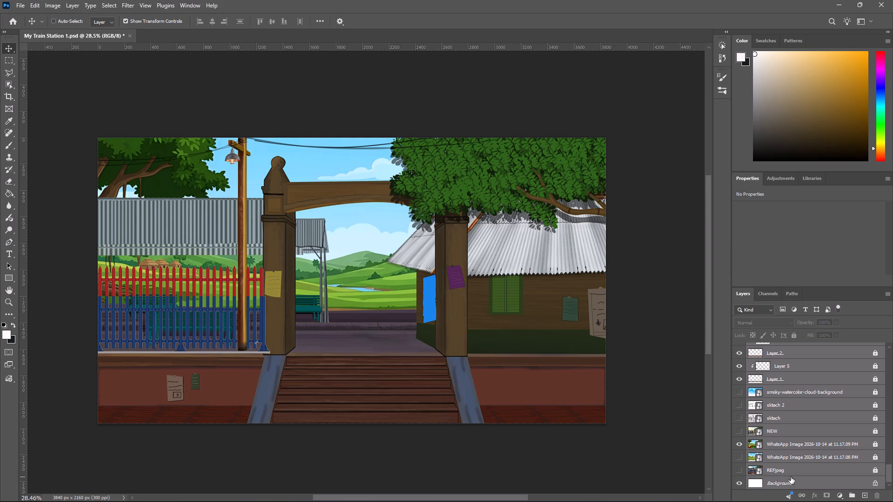
{"action": "key", "text": "ctrl+g"}
Collapse the effects lists of the Gemini_Generated_Image and copy sadows layers, keeping all layers selected.
{"action": "scroll", "coordinate": [793, 408], "scroll_direction": "up", "scroll_amount": 6}
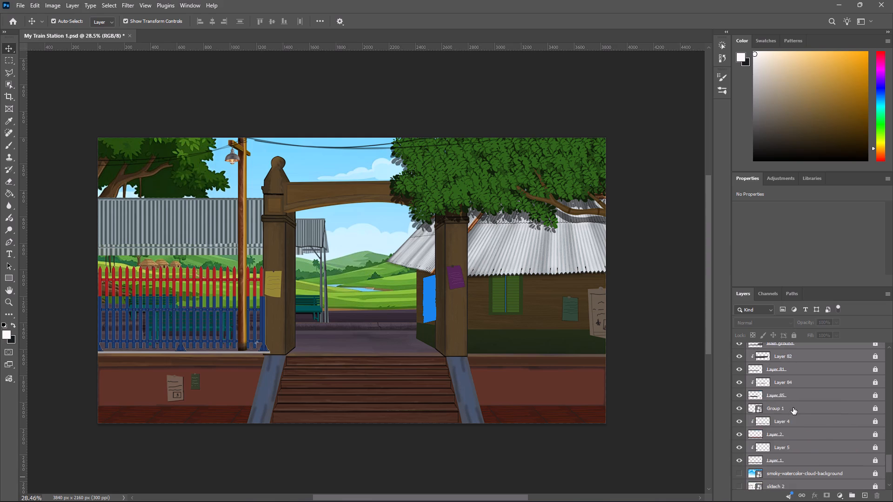
{"action": "scroll", "coordinate": [793, 408], "scroll_direction": "up", "scroll_amount": 16}
{"action": "scroll", "coordinate": [793, 360], "scroll_direction": "up", "scroll_amount": 16}
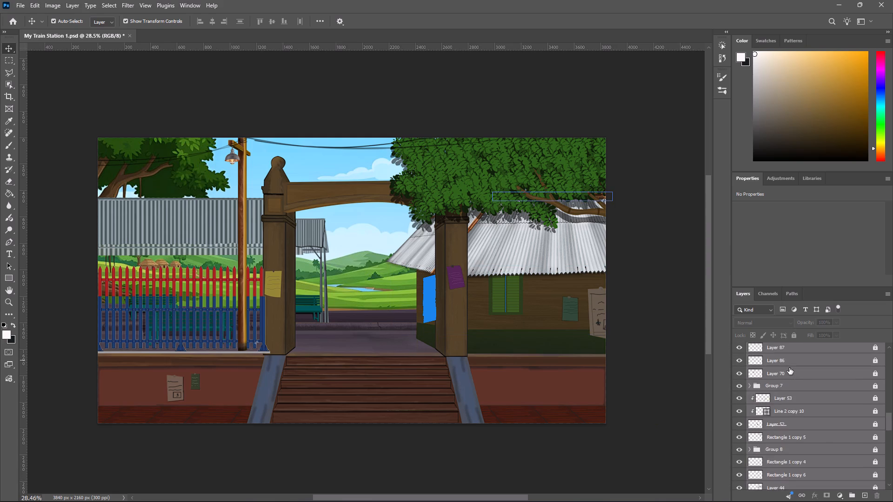
{"action": "scroll", "coordinate": [789, 368], "scroll_direction": "up", "scroll_amount": 14}
{"action": "scroll", "coordinate": [789, 371], "scroll_direction": "up", "scroll_amount": 15}
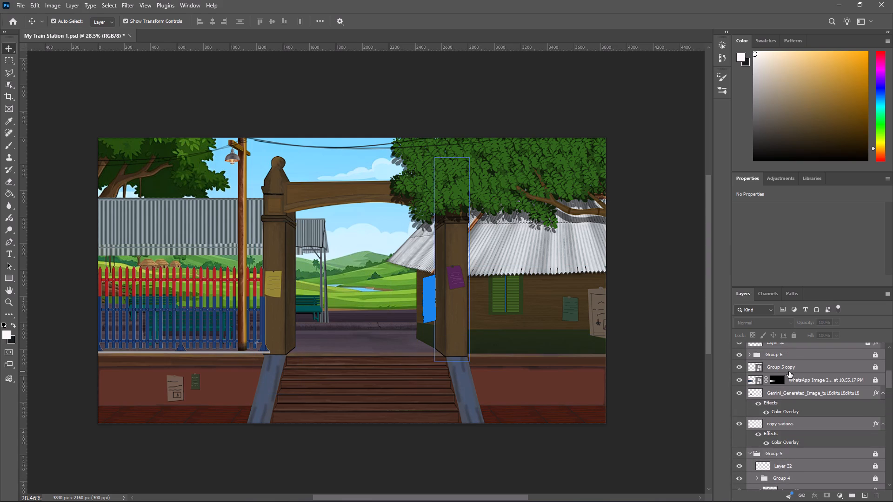
{"action": "left_click", "coordinate": [884, 422]}
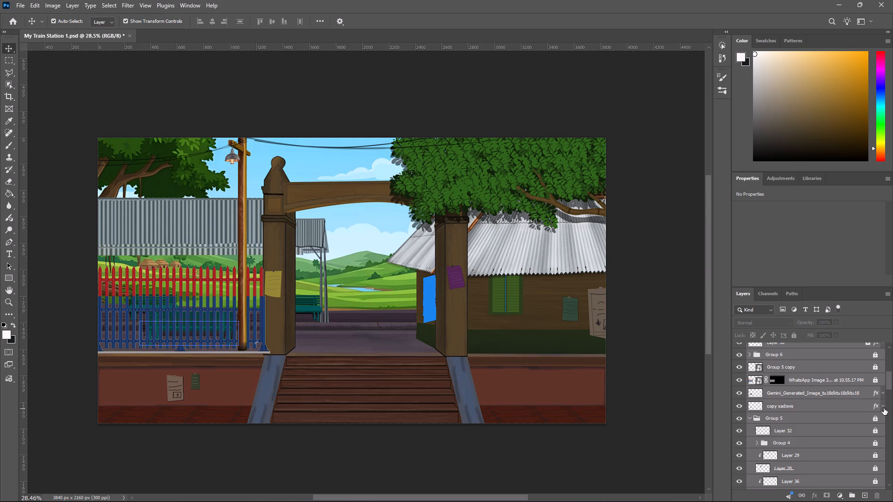
Unlock Groups 1, 12 and 11, Layers 95, 94 and 93, Group 10 with its two layers, Layer 83 and Layer 89.
{"action": "scroll", "coordinate": [875, 381], "scroll_direction": "up", "scroll_amount": 13}
{"action": "scroll", "coordinate": [875, 378], "scroll_direction": "up", "scroll_amount": 8}
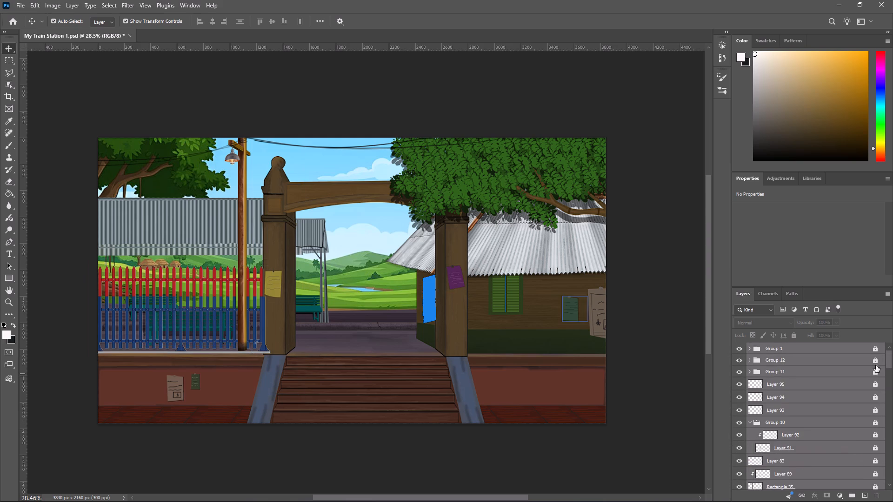
{"action": "left_click", "coordinate": [876, 350]}
{"action": "left_click", "coordinate": [875, 362]}
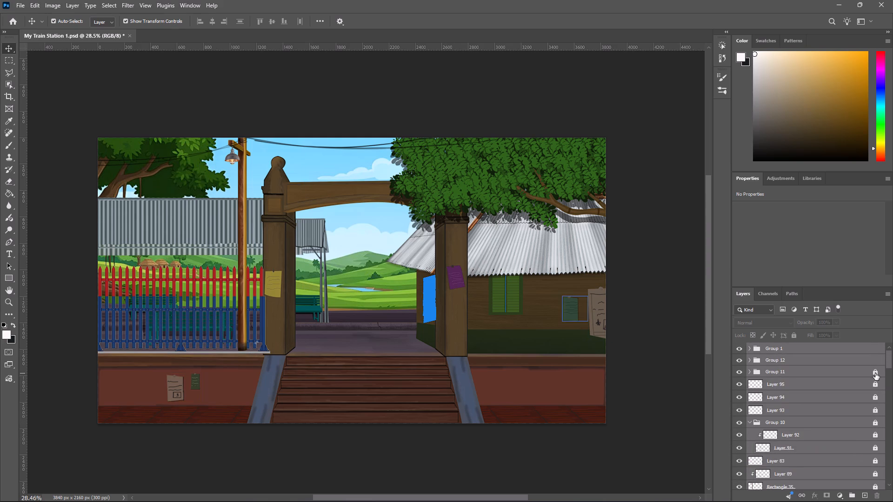
{"action": "left_click", "coordinate": [875, 373]}
{"action": "left_click", "coordinate": [874, 388]}
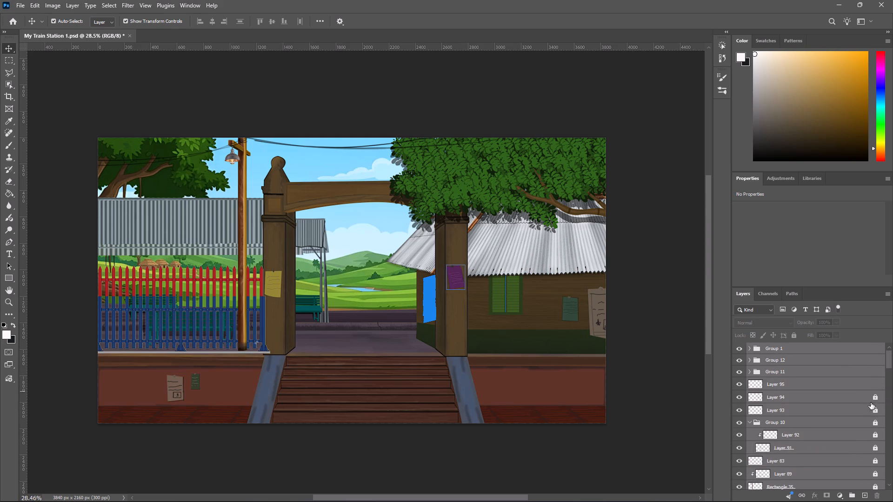
{"action": "left_click", "coordinate": [879, 399]}
{"action": "left_click", "coordinate": [879, 406]}
{"action": "left_click", "coordinate": [877, 420]}
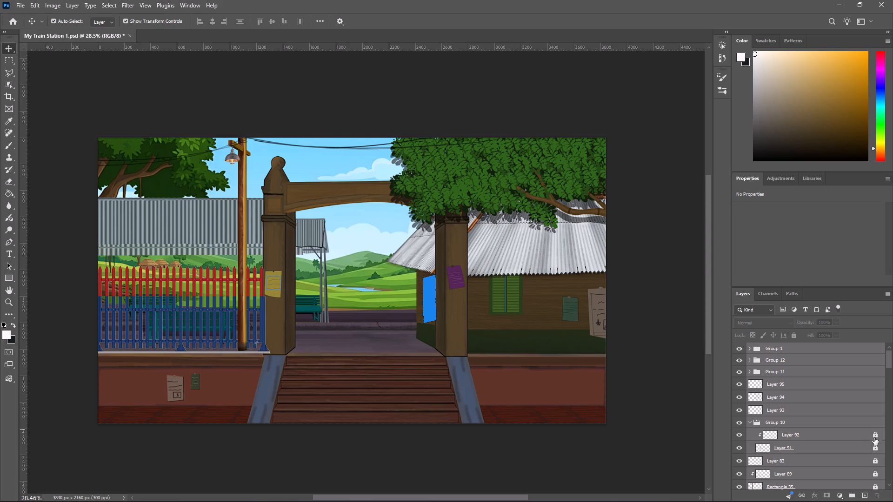
{"action": "left_click", "coordinate": [873, 440]}
{"action": "left_click", "coordinate": [873, 449]}
{"action": "left_click", "coordinate": [873, 466]}
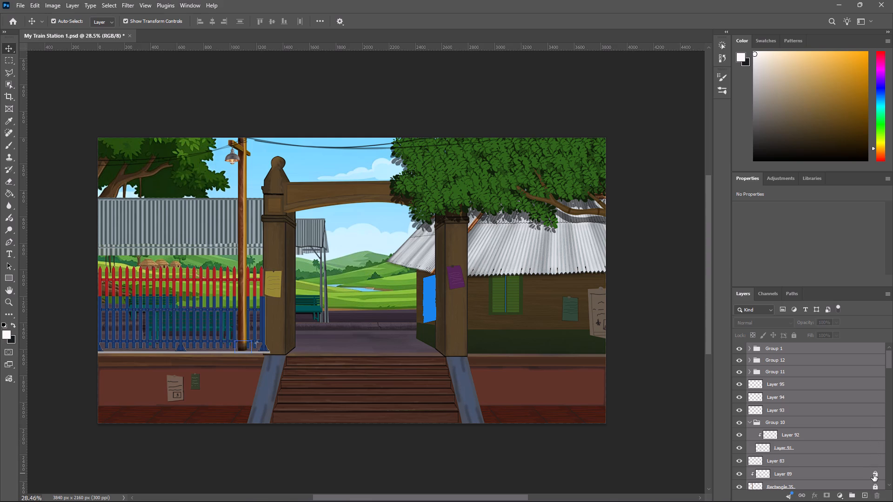
{"action": "left_click", "coordinate": [873, 475]}
Unlock Rectangle 35, Layer 59, Layer 58, Group 6, Group 5 copy and the masked WhatsApp Image layer.
{"action": "scroll", "coordinate": [873, 479], "scroll_direction": "down", "scroll_amount": 3}
{"action": "left_click", "coordinate": [874, 456]}
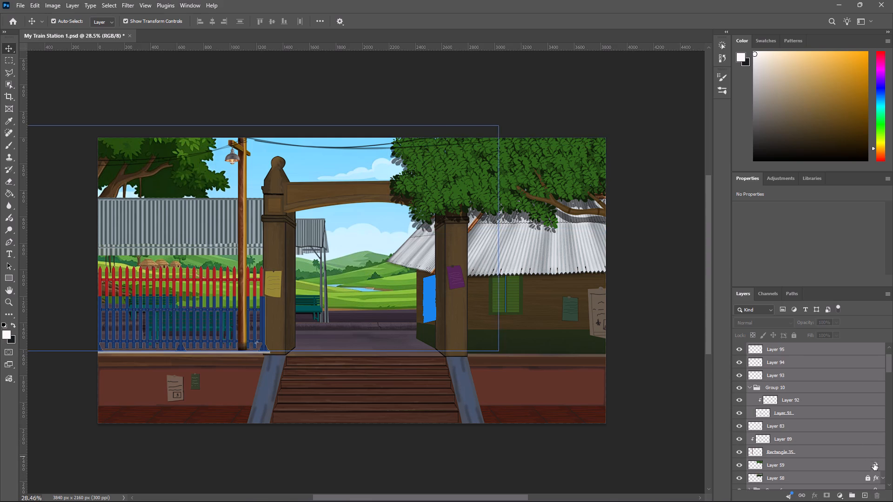
{"action": "left_click", "coordinate": [874, 466]}
{"action": "left_click", "coordinate": [871, 477]}
{"action": "scroll", "coordinate": [871, 477], "scroll_direction": "down", "scroll_amount": 4}
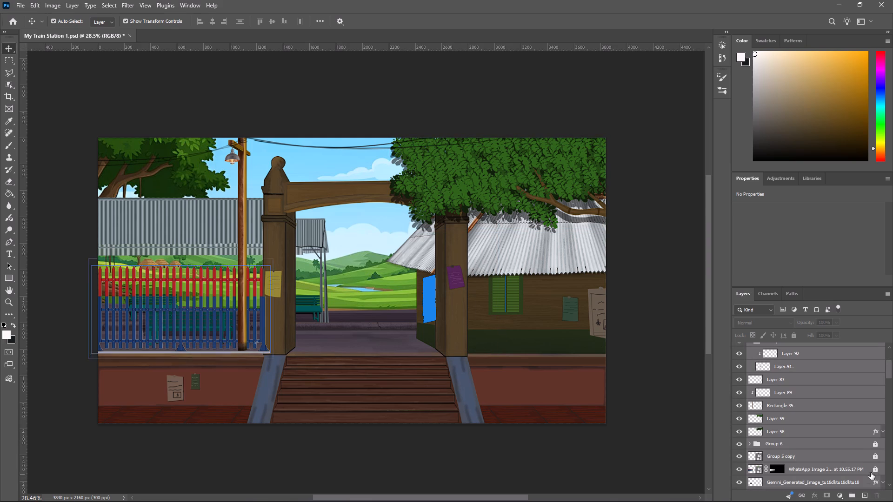
{"action": "left_click", "coordinate": [874, 447]}
{"action": "left_click", "coordinate": [876, 457]}
{"action": "left_click", "coordinate": [875, 469]}
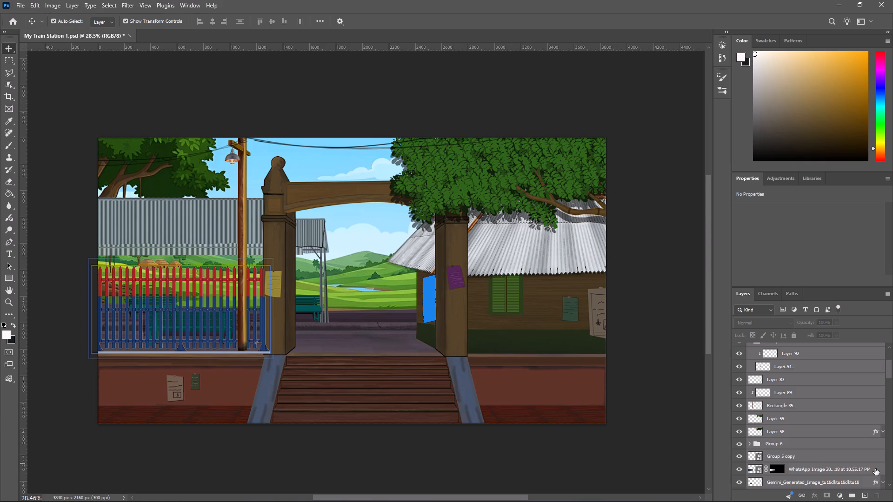
Unlock Group 5 and its upper contents: Layer 32, Group 4, Layer 29, Layer 28 and Layer 36.
{"action": "scroll", "coordinate": [875, 469], "scroll_direction": "down", "scroll_amount": 4}
{"action": "left_click", "coordinate": [875, 463]}
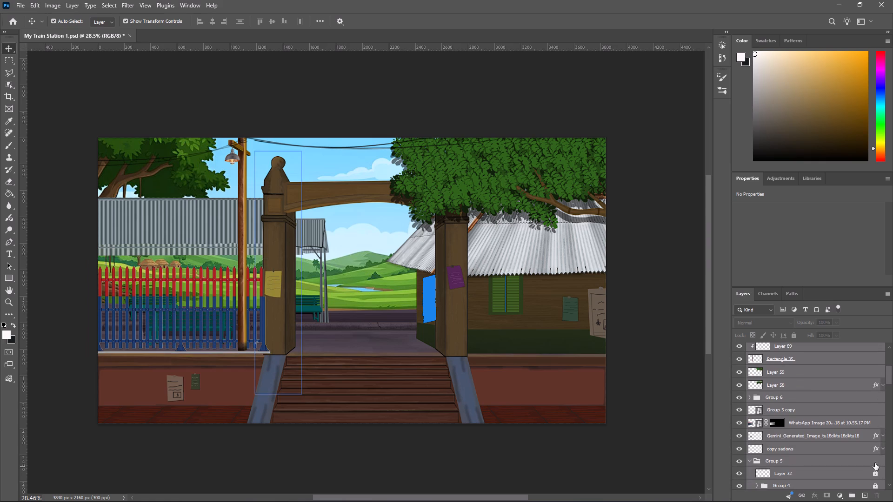
{"action": "left_click", "coordinate": [875, 471]}
{"action": "scroll", "coordinate": [874, 473], "scroll_direction": "down", "scroll_amount": 2}
{"action": "left_click", "coordinate": [875, 464]}
{"action": "left_click", "coordinate": [875, 473]}
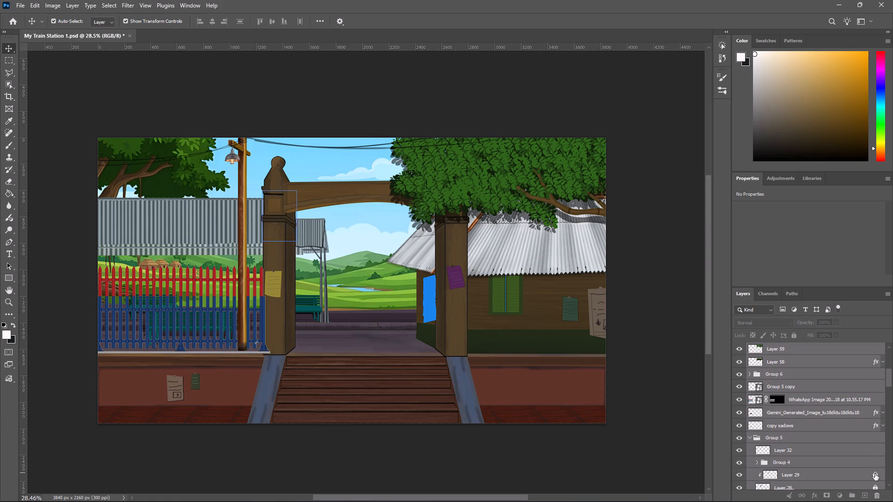
{"action": "scroll", "coordinate": [875, 474], "scroll_direction": "down", "scroll_amount": 2}
{"action": "left_click", "coordinate": [875, 463]}
{"action": "left_click", "coordinate": [875, 478]}
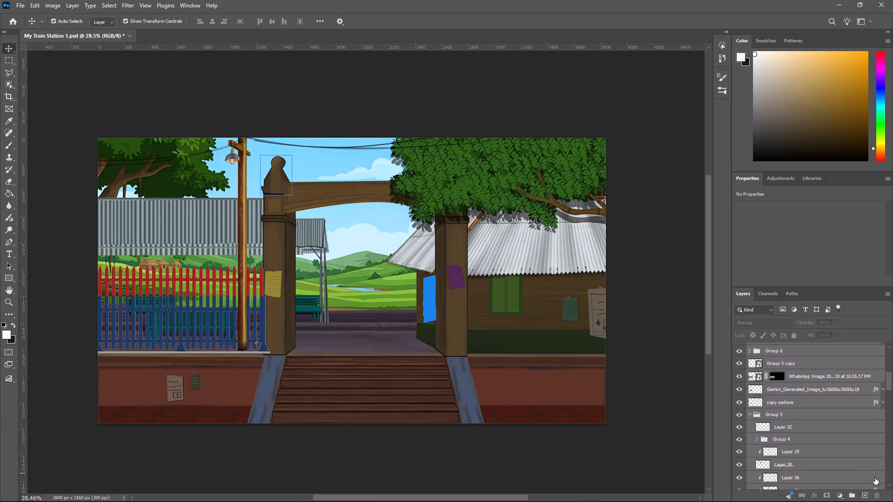
Unlock the rest of Group 5, from Layer 30 through the line layers and Layer 24 to the group's lowest layer.
{"action": "scroll", "coordinate": [875, 478], "scroll_direction": "down", "scroll_amount": 4}
{"action": "left_click", "coordinate": [874, 446]}
{"action": "left_click", "coordinate": [874, 459]}
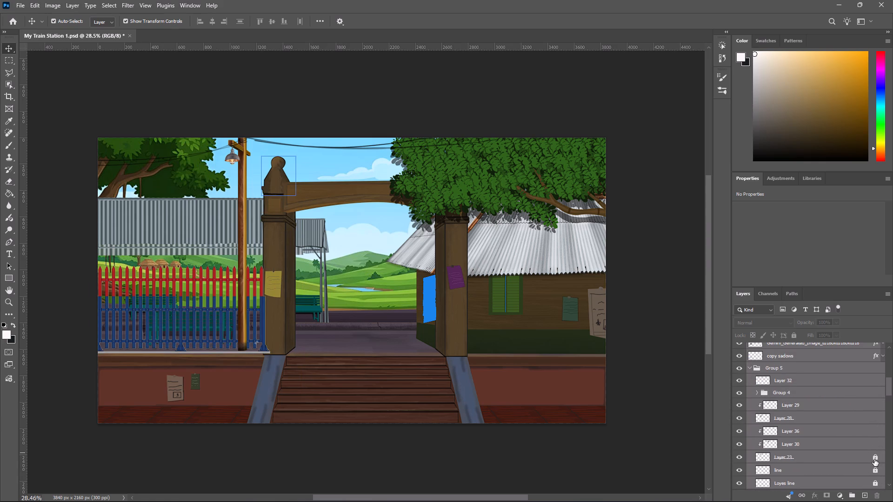
{"action": "left_click", "coordinate": [874, 471]}
{"action": "left_click", "coordinate": [877, 484]}
{"action": "scroll", "coordinate": [864, 471], "scroll_direction": "down", "scroll_amount": 6}
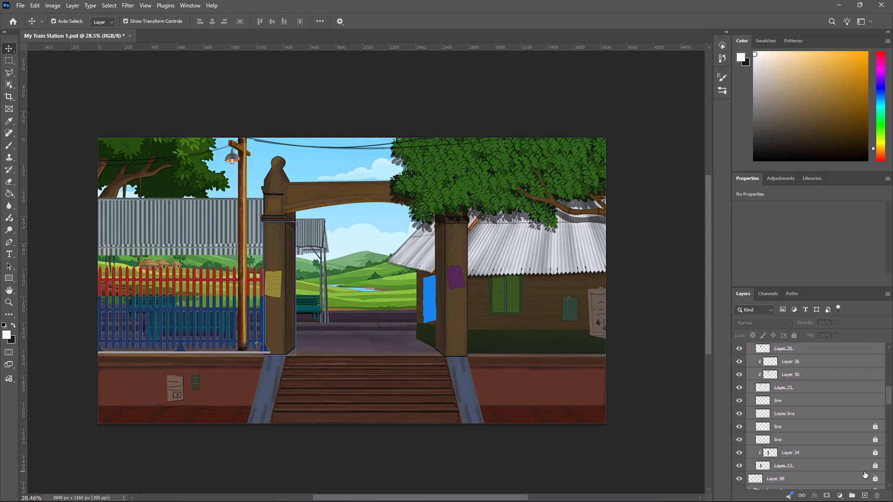
{"action": "left_click", "coordinate": [876, 427]}
{"action": "left_click", "coordinate": [876, 440]}
{"action": "left_click", "coordinate": [875, 453]}
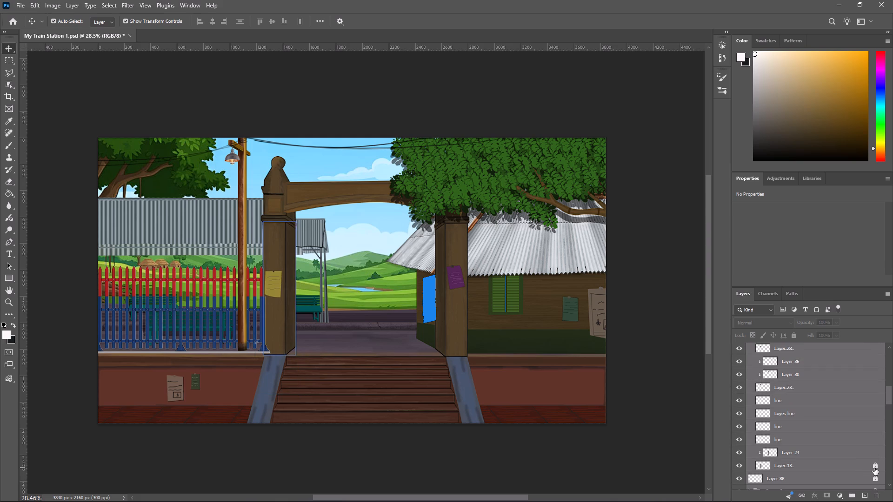
{"action": "left_click", "coordinate": [874, 468]}
Unlock Layer 88, Group 9 copy, Group 9 with its Pngtree and chair shadows layers, and Layer 87.
{"action": "left_click", "coordinate": [874, 478]}
{"action": "scroll", "coordinate": [859, 471], "scroll_direction": "down", "scroll_amount": 5}
{"action": "left_click", "coordinate": [878, 435]}
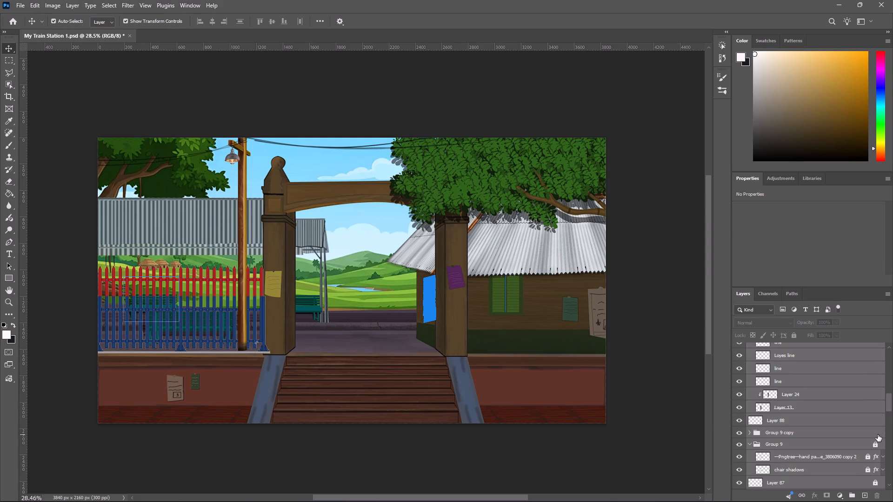
{"action": "left_click", "coordinate": [876, 446]}
{"action": "left_click", "coordinate": [871, 457]}
{"action": "left_click", "coordinate": [869, 472]}
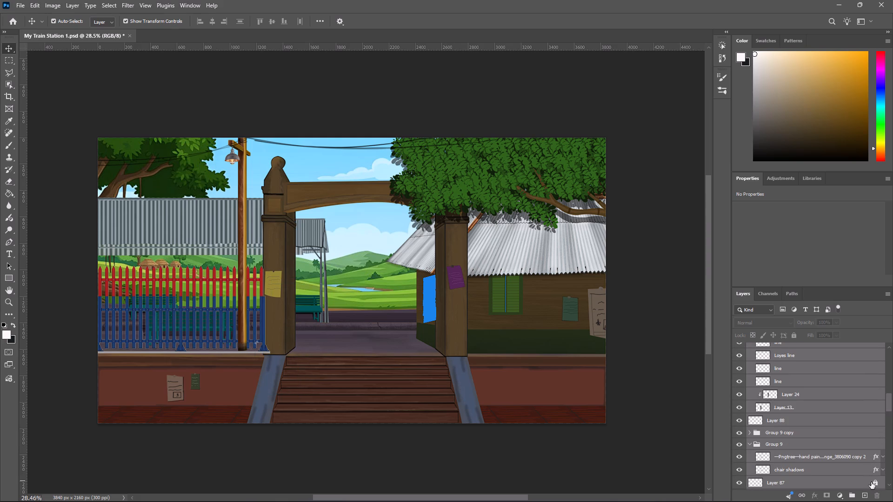
{"action": "left_click", "coordinate": [872, 482]}
Unlock Layer 86, Layer 70, Group 7, Layer 53, Line 2 copy 10, Layer 52, Rectangle 1 copy 5 and Group 8.
{"action": "scroll", "coordinate": [855, 473], "scroll_direction": "down", "scroll_amount": 5}
{"action": "left_click", "coordinate": [874, 440]}
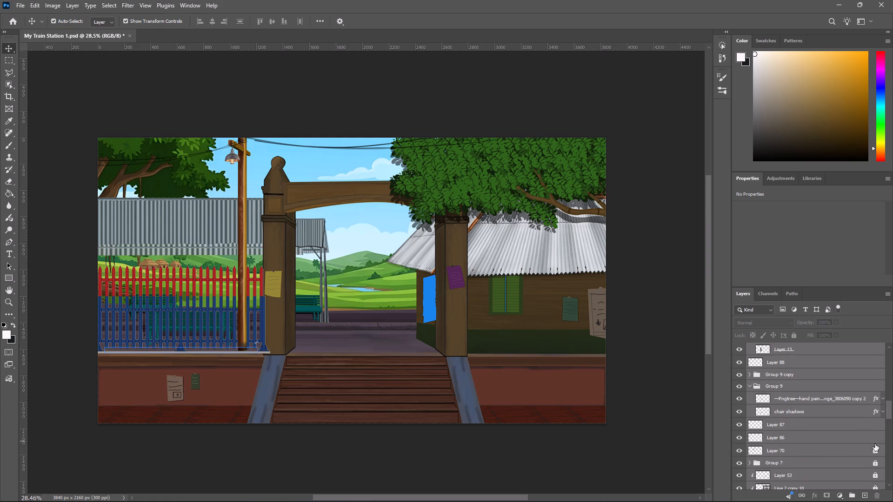
{"action": "left_click", "coordinate": [876, 450]}
{"action": "left_click", "coordinate": [876, 460]}
{"action": "left_click", "coordinate": [875, 474]}
{"action": "scroll", "coordinate": [876, 449], "scroll_direction": "down", "scroll_amount": 4}
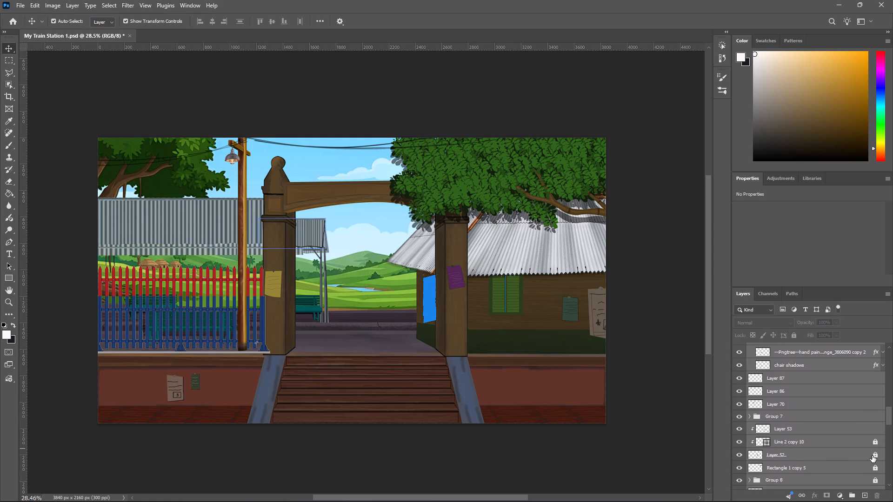
{"action": "left_click", "coordinate": [877, 443]}
{"action": "left_click", "coordinate": [876, 456]}
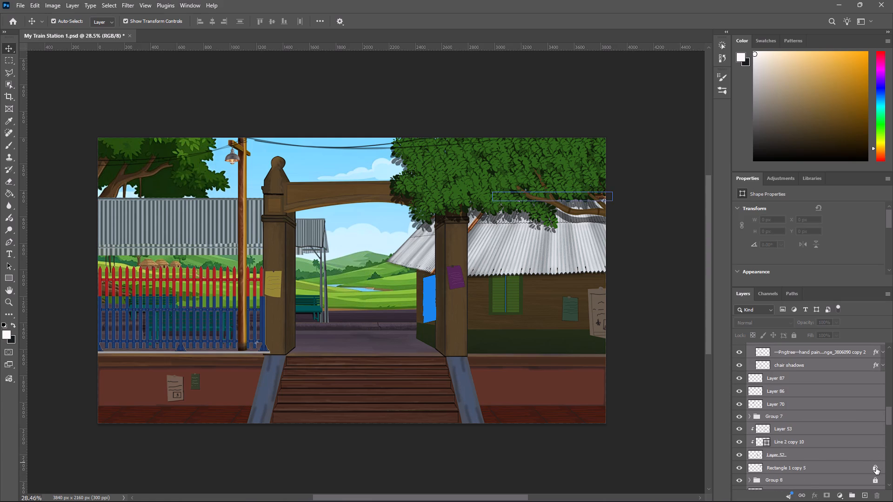
{"action": "left_click", "coordinate": [876, 468]}
{"action": "left_click", "coordinate": [876, 481]}
Unlock Rectangle 1 copy 4, Rectangle 1 copy 6, Layer 44 and the Sadows layer beneath it.
{"action": "scroll", "coordinate": [875, 481], "scroll_direction": "down", "scroll_amount": 4}
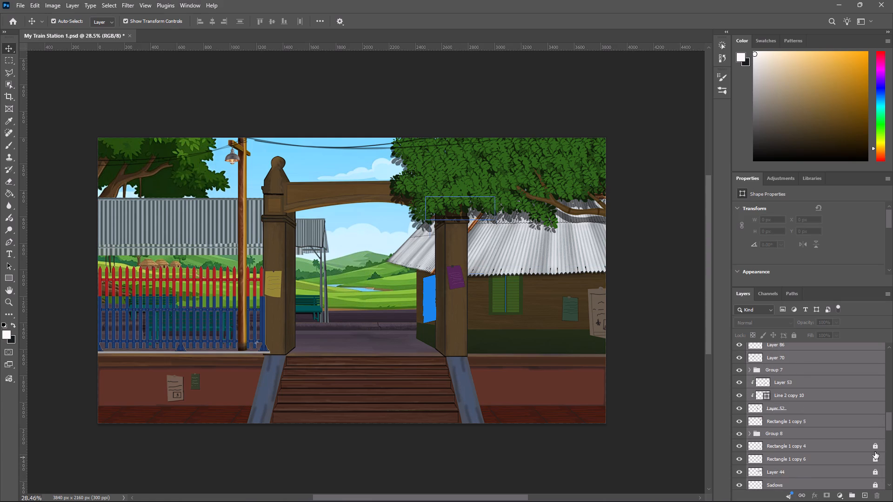
{"action": "left_click", "coordinate": [875, 450]}
{"action": "left_click", "coordinate": [875, 464]}
{"action": "left_click", "coordinate": [875, 474]}
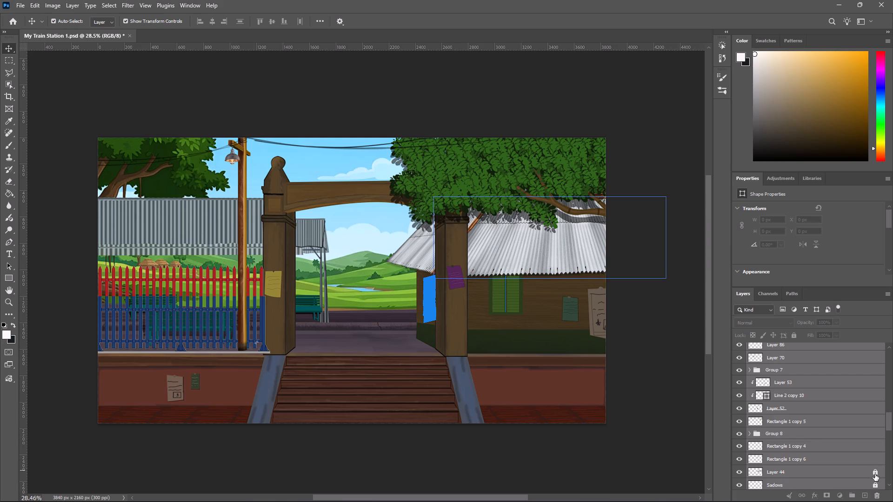
{"action": "left_click", "coordinate": [875, 489]}
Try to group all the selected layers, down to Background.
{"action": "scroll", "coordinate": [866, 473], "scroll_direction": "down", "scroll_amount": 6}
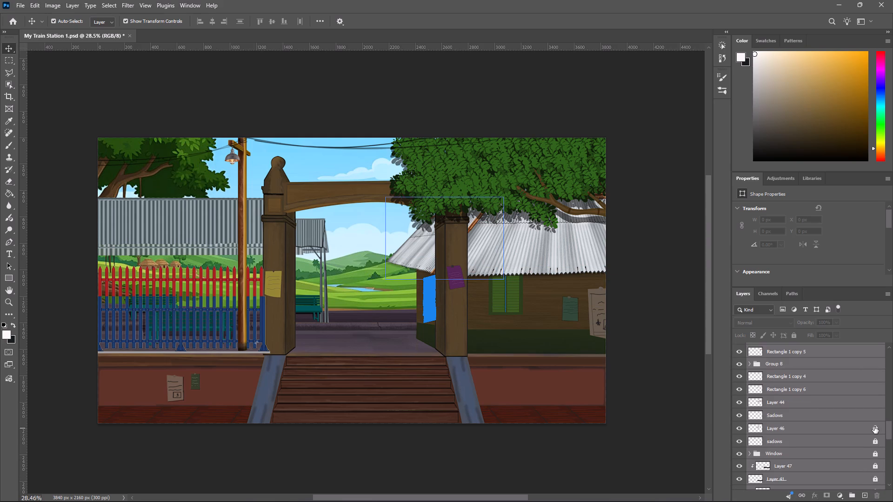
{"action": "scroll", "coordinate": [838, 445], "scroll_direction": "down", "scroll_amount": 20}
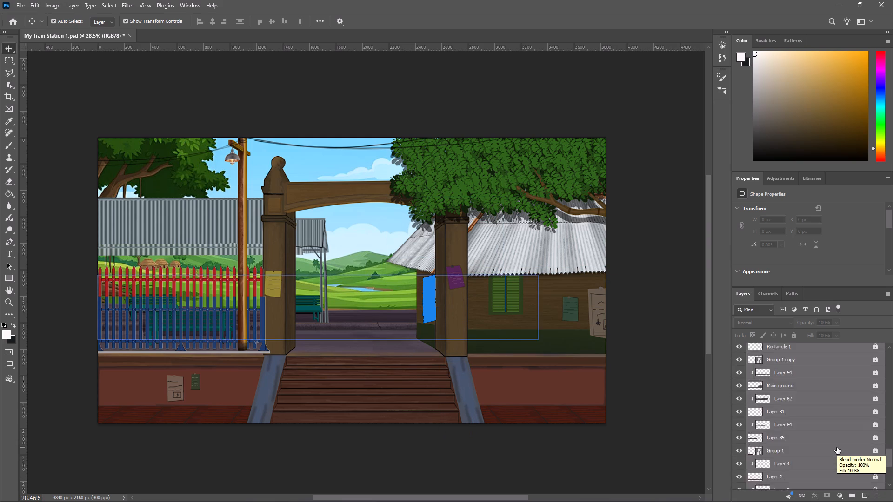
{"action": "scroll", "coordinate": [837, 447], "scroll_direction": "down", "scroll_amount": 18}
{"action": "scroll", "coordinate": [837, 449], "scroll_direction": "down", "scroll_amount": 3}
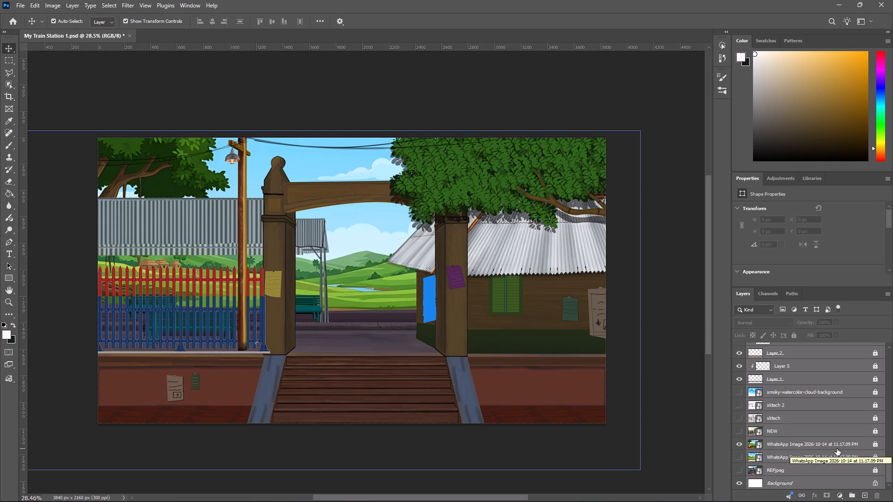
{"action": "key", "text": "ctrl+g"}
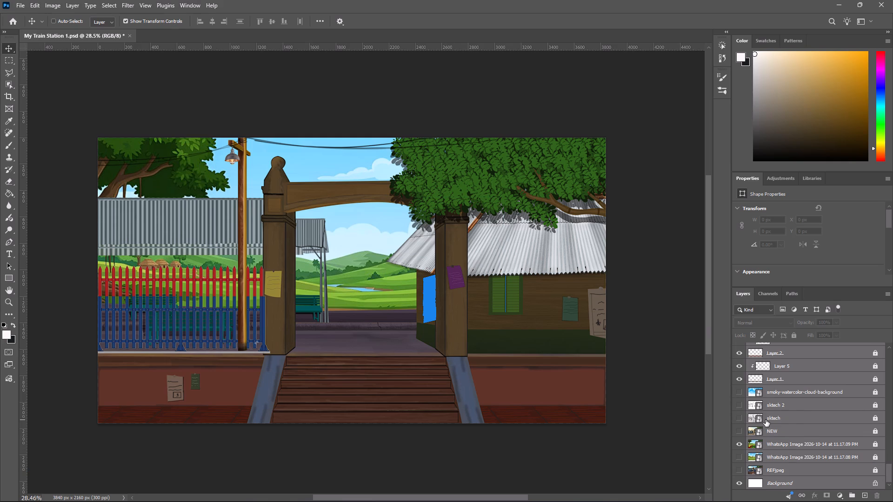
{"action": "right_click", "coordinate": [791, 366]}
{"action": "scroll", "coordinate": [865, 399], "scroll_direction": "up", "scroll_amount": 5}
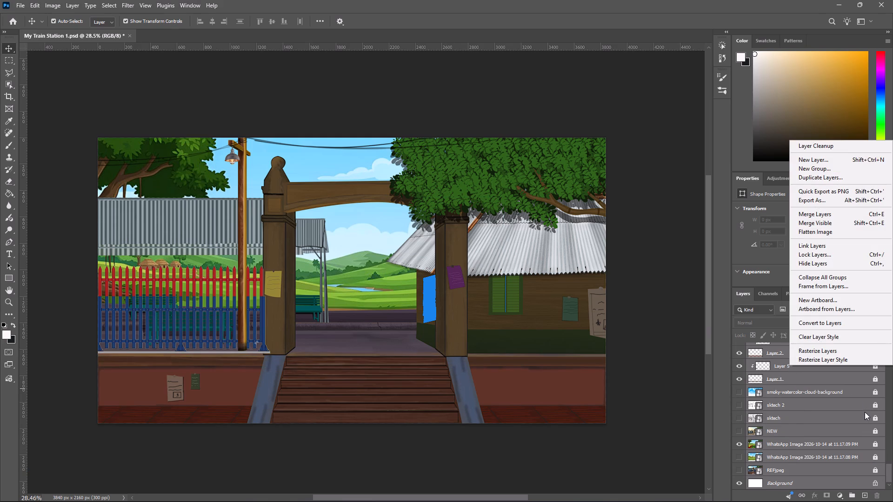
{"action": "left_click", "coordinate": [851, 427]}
Unlock Layer 46, the lowercase sadows layer, the Window group, Layer 47 and Layer 41.
{"action": "scroll", "coordinate": [860, 382], "scroll_direction": "up", "scroll_amount": 5}
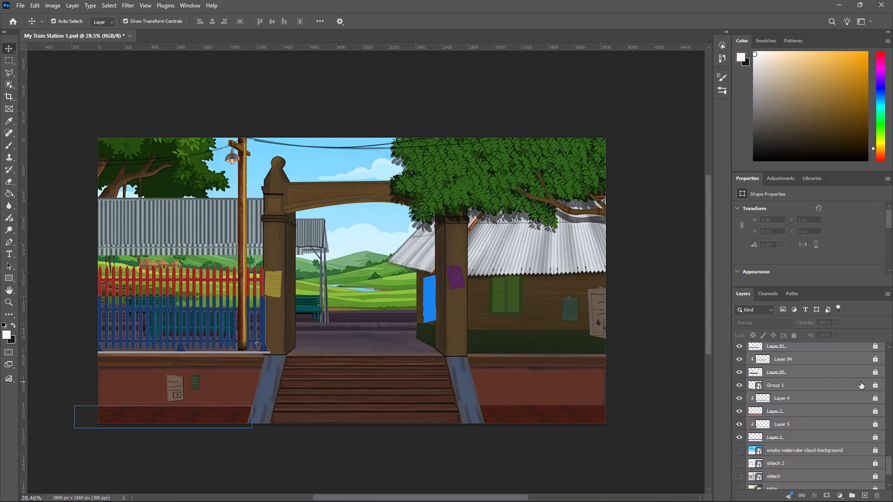
{"action": "scroll", "coordinate": [860, 389], "scroll_direction": "up", "scroll_amount": 3}
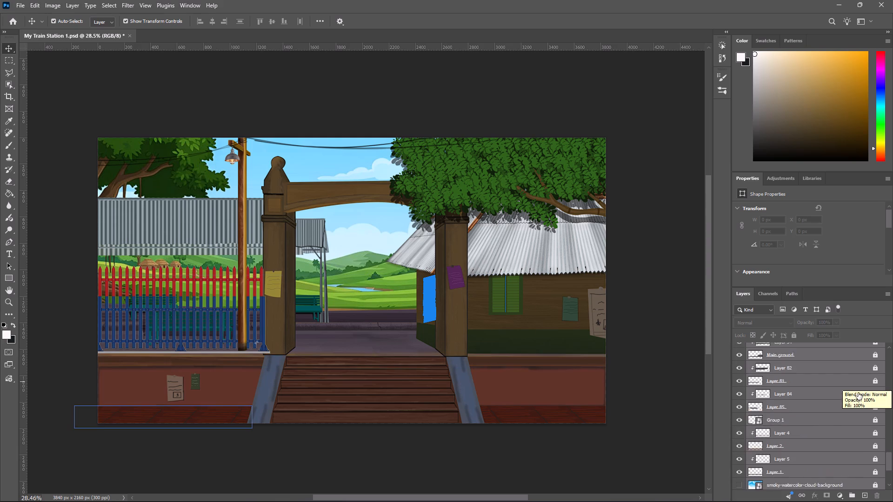
{"action": "scroll", "coordinate": [858, 393], "scroll_direction": "up", "scroll_amount": 16}
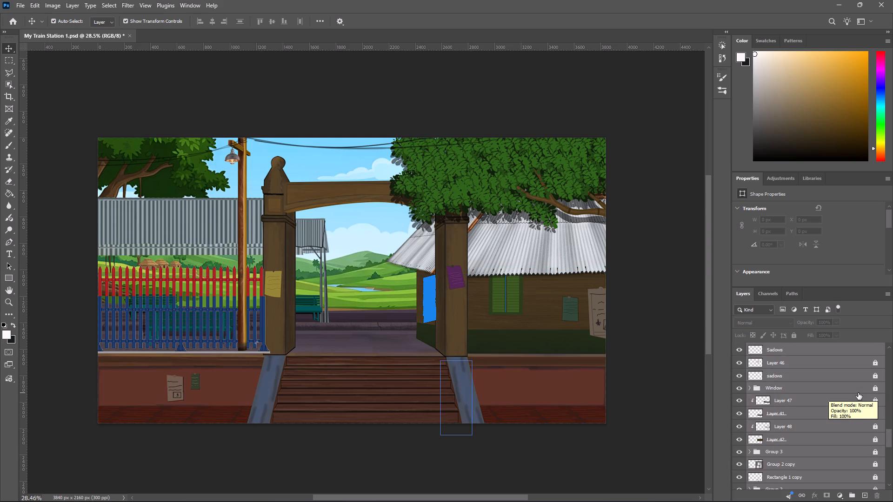
{"action": "left_click", "coordinate": [878, 365]}
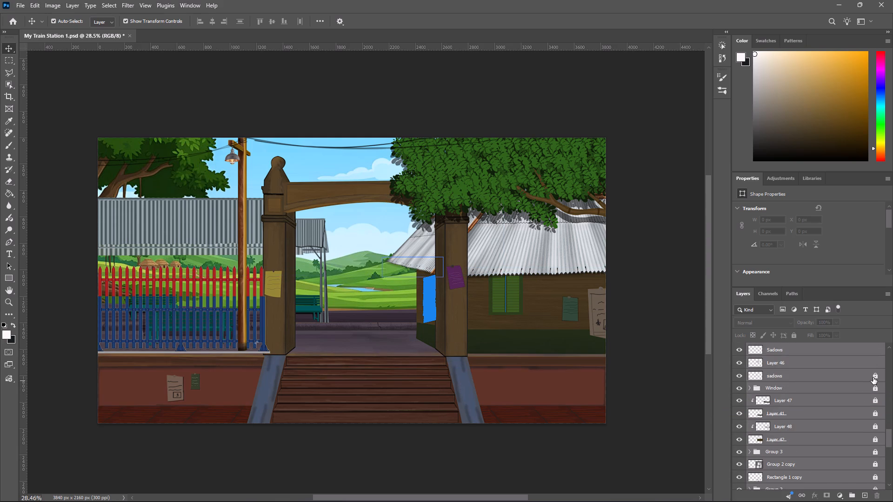
{"action": "left_click", "coordinate": [873, 377]}
{"action": "left_click", "coordinate": [872, 390]}
{"action": "left_click", "coordinate": [870, 405]}
{"action": "left_click", "coordinate": [870, 398]}
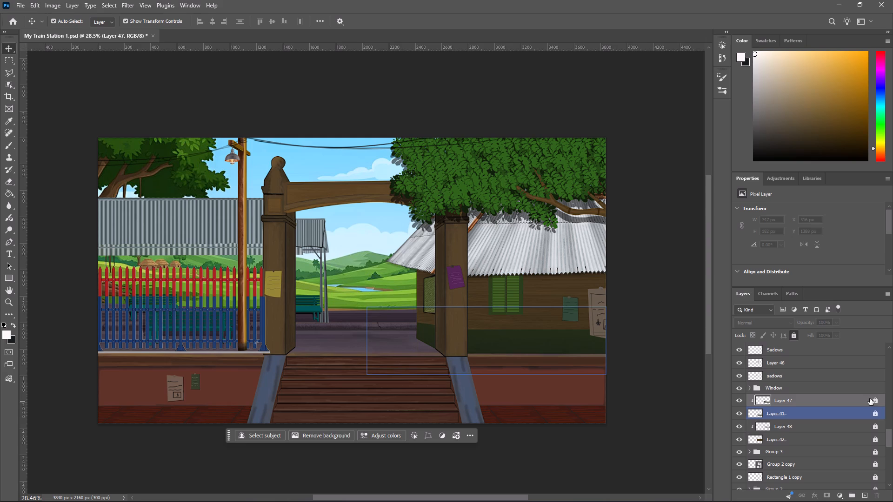
{"action": "left_click", "coordinate": [875, 402]}
{"action": "left_click", "coordinate": [873, 416]}
Unlock Layer 48, Layer 42, Group 3, Group 2 copy and Rectangle 1 copy.
{"action": "left_click", "coordinate": [871, 429]}
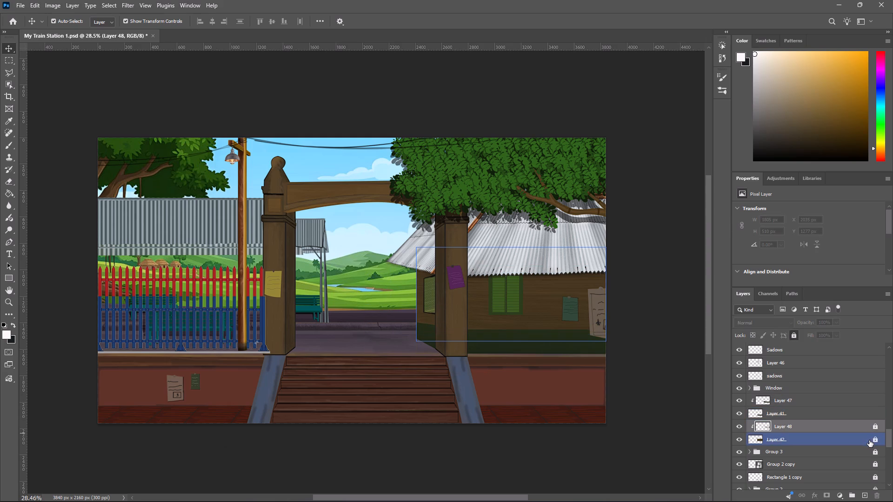
{"action": "left_click", "coordinate": [873, 429]}
{"action": "left_click", "coordinate": [873, 438]}
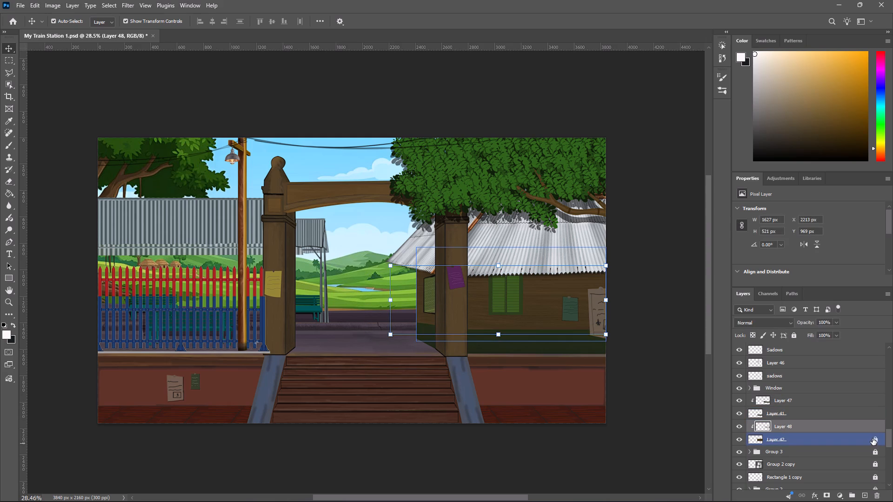
{"action": "left_click", "coordinate": [873, 454]}
{"action": "left_click", "coordinate": [873, 468]}
{"action": "left_click", "coordinate": [873, 476]}
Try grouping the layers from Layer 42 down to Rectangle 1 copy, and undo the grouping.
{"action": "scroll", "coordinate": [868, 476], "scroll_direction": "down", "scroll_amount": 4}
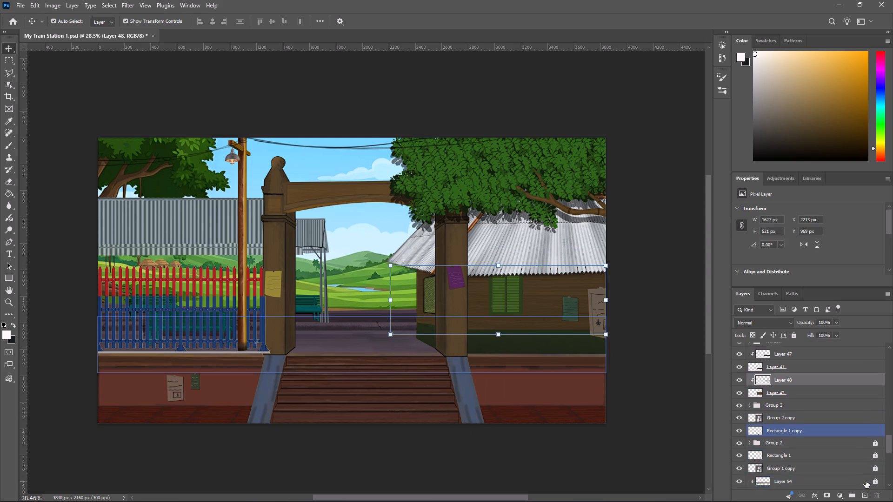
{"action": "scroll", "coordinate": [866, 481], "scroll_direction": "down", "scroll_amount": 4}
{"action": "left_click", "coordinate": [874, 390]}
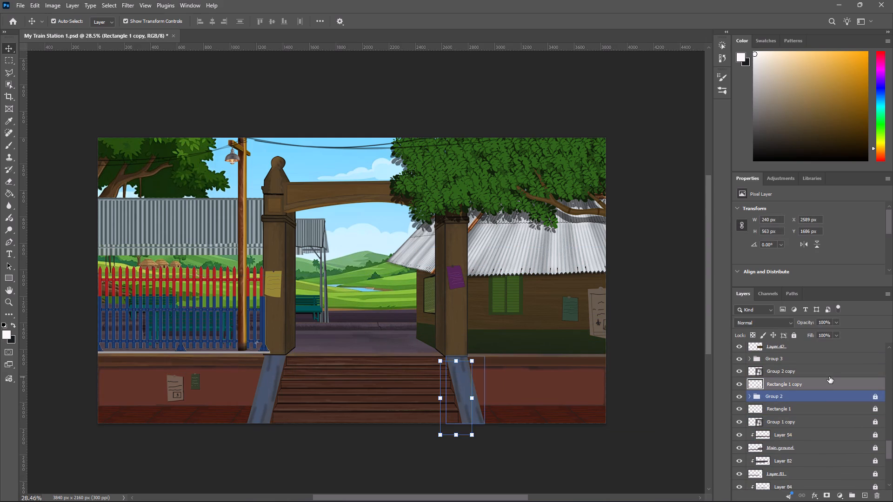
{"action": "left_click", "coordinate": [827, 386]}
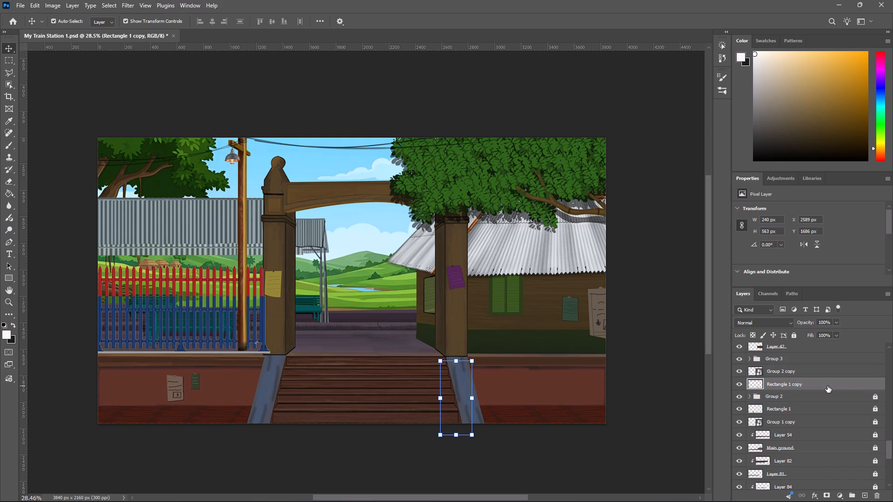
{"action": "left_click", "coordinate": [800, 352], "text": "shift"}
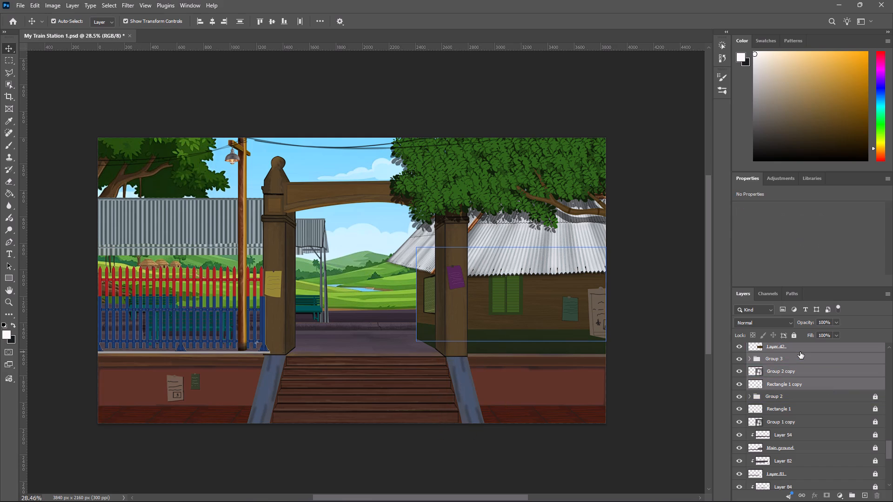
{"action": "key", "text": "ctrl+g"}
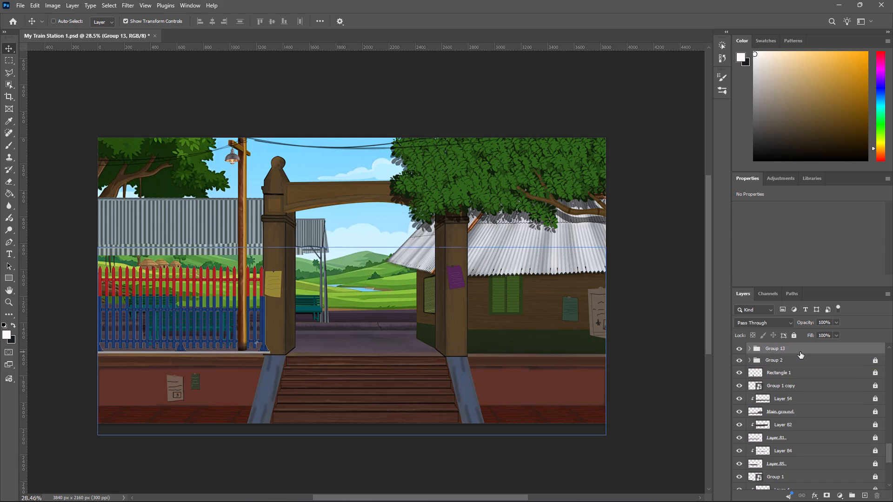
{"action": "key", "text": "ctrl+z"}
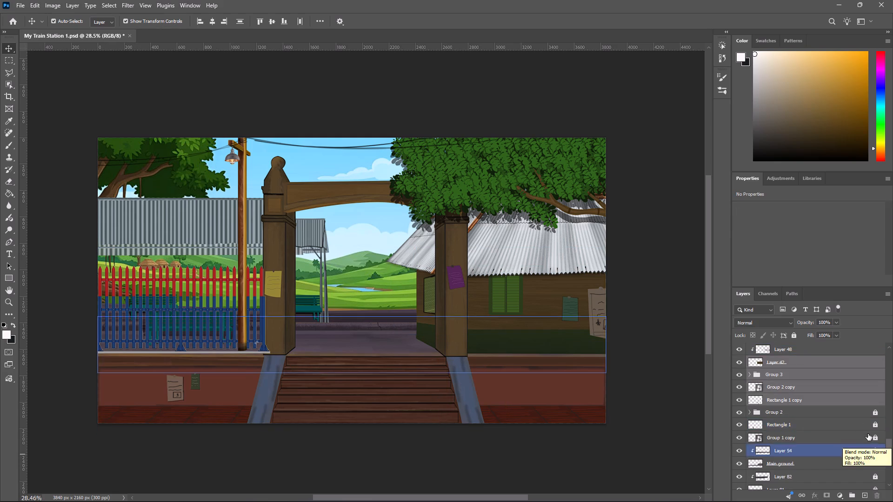
Unlock Group 2, Rectangle 1, Group 1 copy, Layer 54 and Main ground.
{"action": "left_click", "coordinate": [873, 417]}
{"action": "left_click", "coordinate": [874, 429]}
{"action": "left_click", "coordinate": [873, 438]}
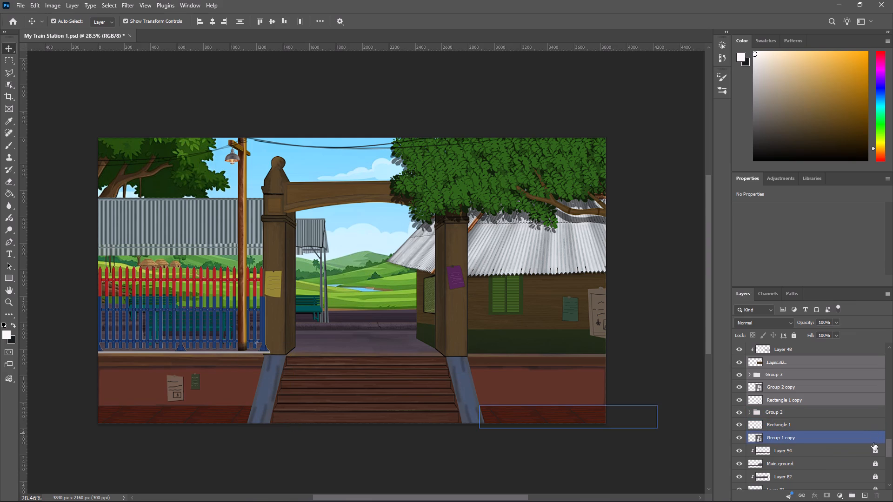
{"action": "left_click", "coordinate": [873, 450]}
{"action": "left_click", "coordinate": [873, 464]}
Unlock Layer 82, Layer 81, Layer 84, Layer 85 and the Group 1 smart object below them.
{"action": "scroll", "coordinate": [873, 479], "scroll_direction": "down", "scroll_amount": 4}
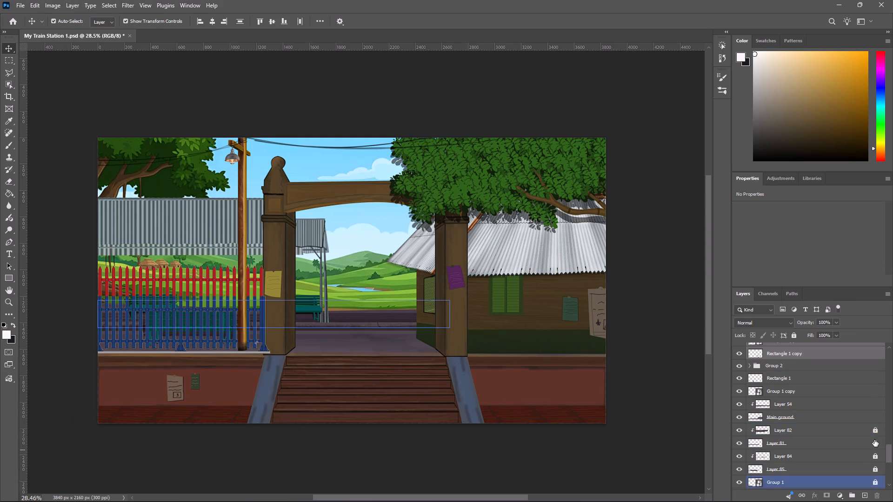
{"action": "left_click", "coordinate": [874, 433]}
{"action": "left_click", "coordinate": [874, 446]}
{"action": "left_click", "coordinate": [874, 462]}
{"action": "left_click", "coordinate": [874, 472]}
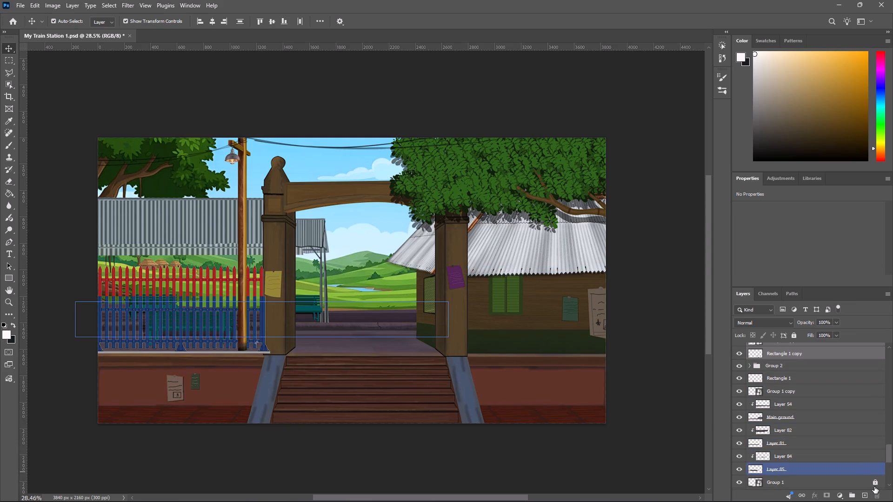
{"action": "left_click", "coordinate": [874, 484]}
Unlock Layer 4, Layer 2, Layer 5 and Layer 1.
{"action": "scroll", "coordinate": [856, 479], "scroll_direction": "down", "scroll_amount": 6}
{"action": "left_click", "coordinate": [874, 429]}
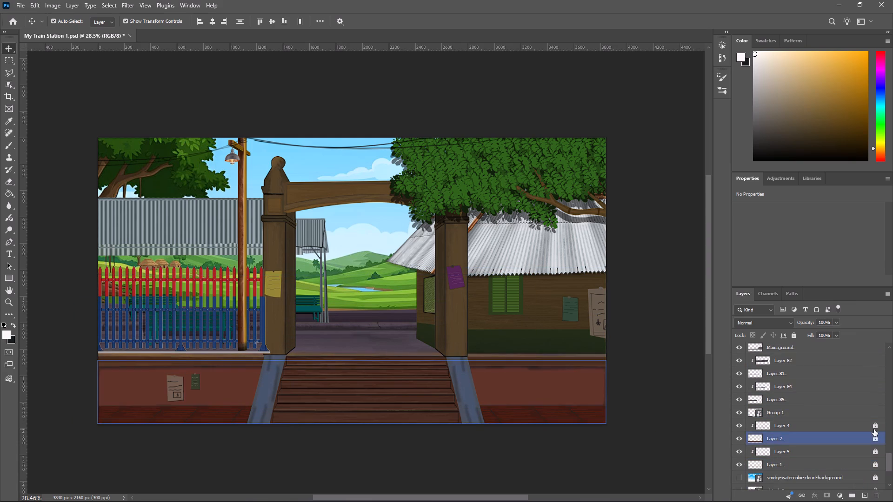
{"action": "left_click", "coordinate": [873, 436]}
{"action": "left_click", "coordinate": [872, 449]}
{"action": "left_click", "coordinate": [873, 461]}
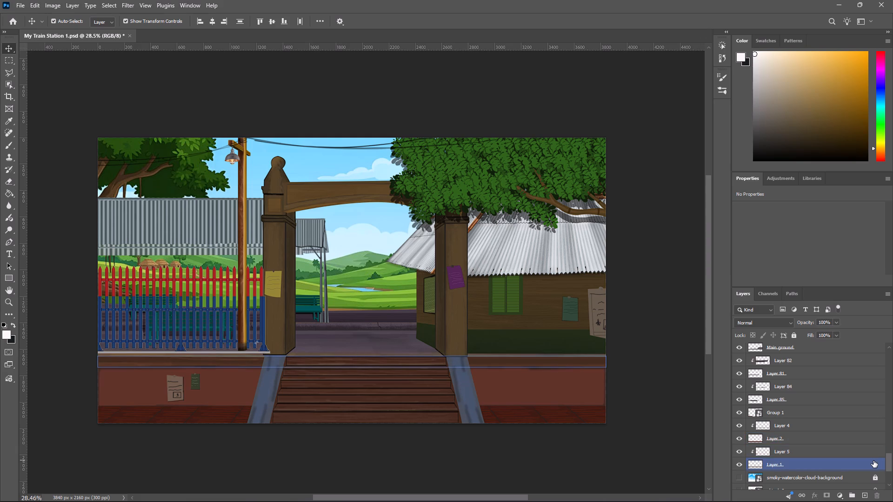
Unlock all the bottom layers, from smoky-watercolor-cloud-background through both sktech layers, NEW, the WhatsApp images and REFjpeg to Background.
{"action": "scroll", "coordinate": [855, 460], "scroll_direction": "down", "scroll_amount": 6}
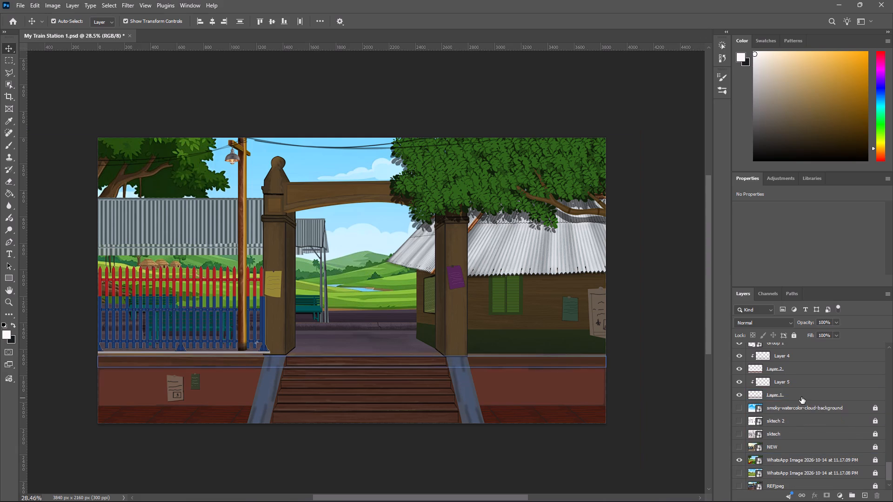
{"action": "left_click", "coordinate": [801, 397]}
{"action": "left_click", "coordinate": [807, 407]}
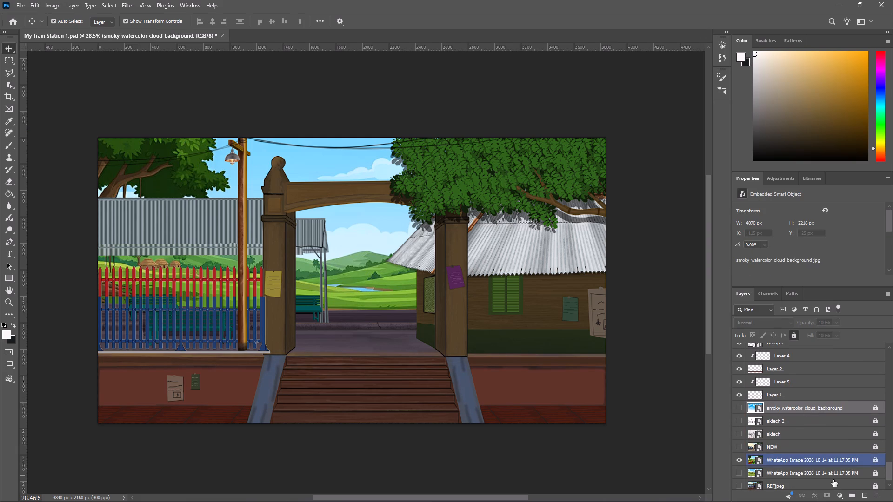
{"action": "scroll", "coordinate": [833, 480], "scroll_direction": "down", "scroll_amount": 4, "text": "shift"}
{"action": "left_click", "coordinate": [833, 482], "text": "shift"}
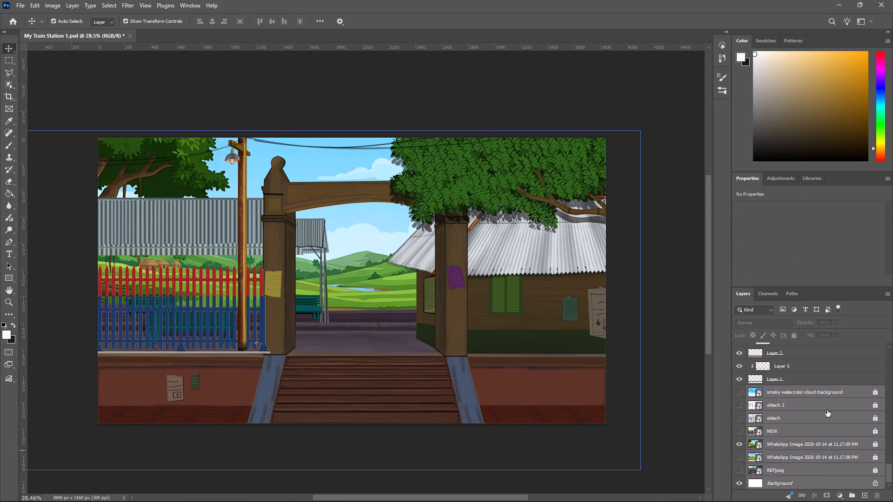
{"action": "left_click", "coordinate": [873, 395]}
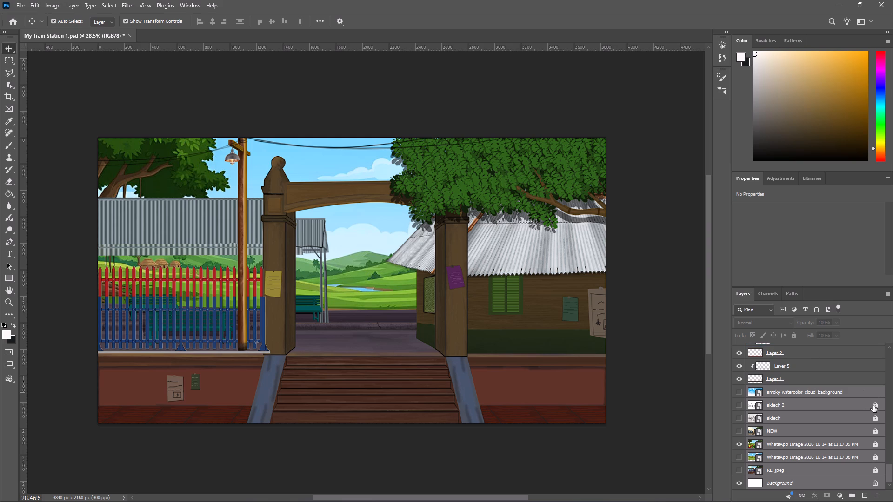
{"action": "left_click", "coordinate": [873, 406]}
{"action": "left_click", "coordinate": [873, 416]}
{"action": "left_click", "coordinate": [873, 432]}
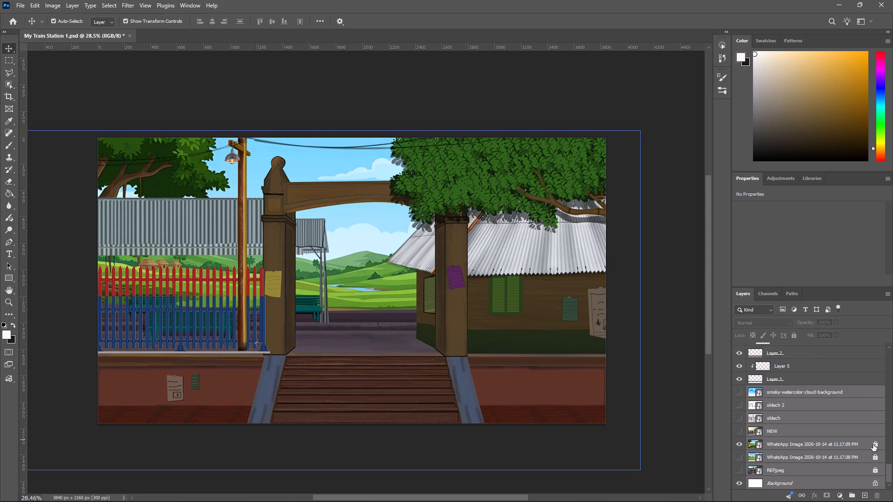
{"action": "left_click", "coordinate": [873, 444]}
{"action": "left_click", "coordinate": [872, 454]}
{"action": "left_click", "coordinate": [872, 469]}
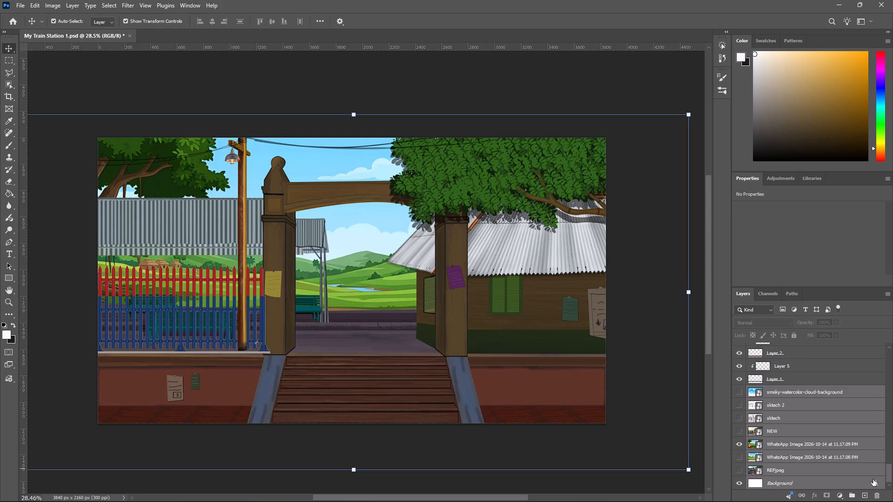
{"action": "left_click", "coordinate": [873, 479]}
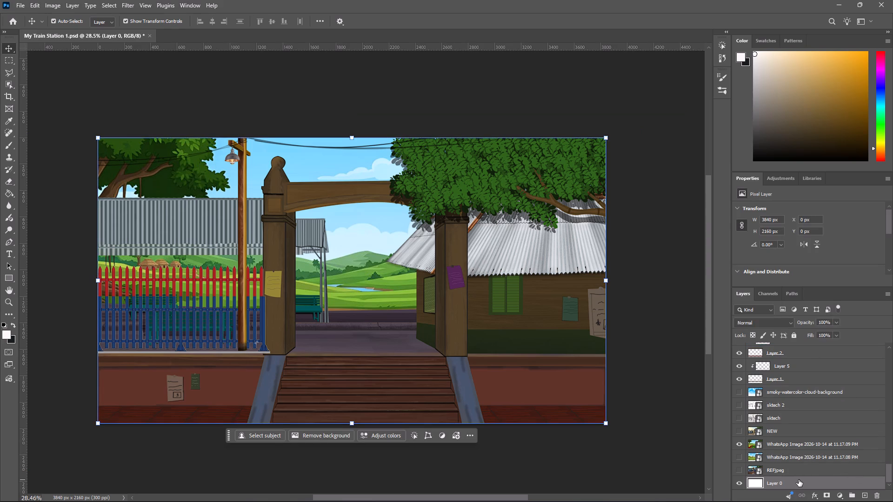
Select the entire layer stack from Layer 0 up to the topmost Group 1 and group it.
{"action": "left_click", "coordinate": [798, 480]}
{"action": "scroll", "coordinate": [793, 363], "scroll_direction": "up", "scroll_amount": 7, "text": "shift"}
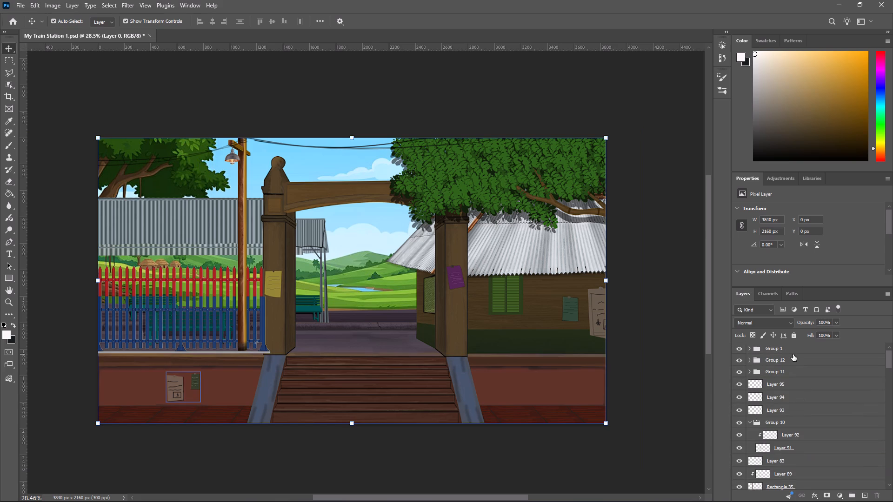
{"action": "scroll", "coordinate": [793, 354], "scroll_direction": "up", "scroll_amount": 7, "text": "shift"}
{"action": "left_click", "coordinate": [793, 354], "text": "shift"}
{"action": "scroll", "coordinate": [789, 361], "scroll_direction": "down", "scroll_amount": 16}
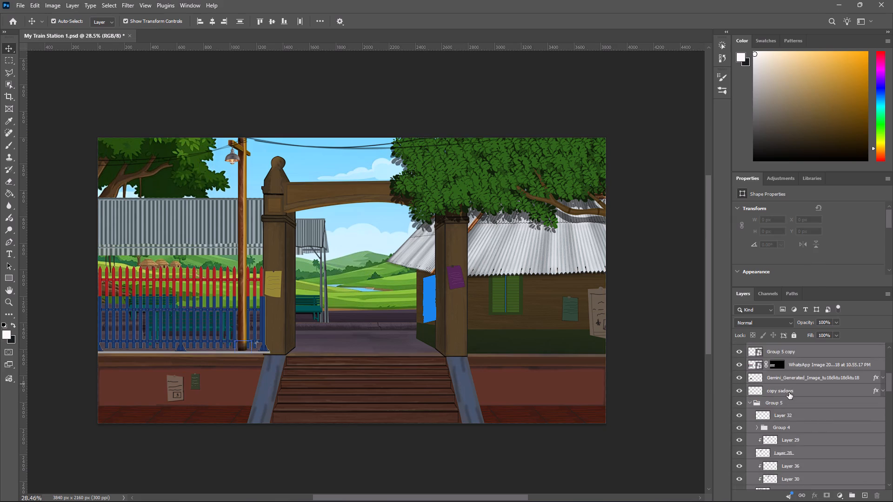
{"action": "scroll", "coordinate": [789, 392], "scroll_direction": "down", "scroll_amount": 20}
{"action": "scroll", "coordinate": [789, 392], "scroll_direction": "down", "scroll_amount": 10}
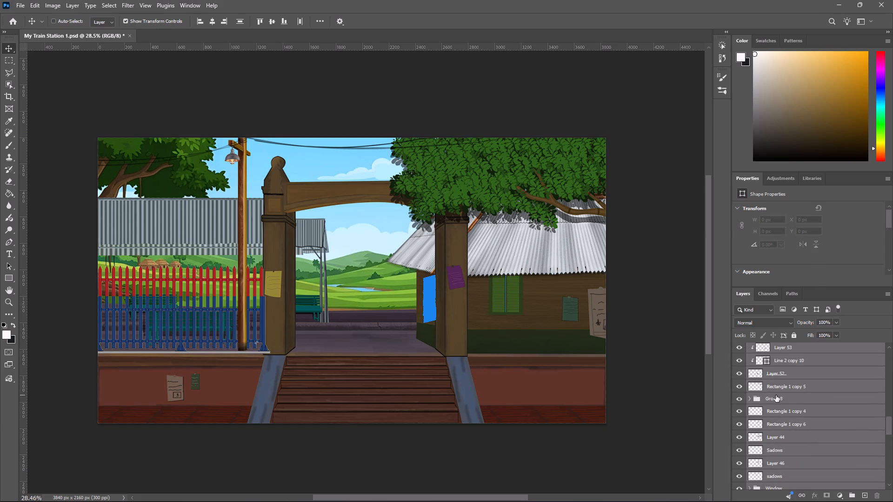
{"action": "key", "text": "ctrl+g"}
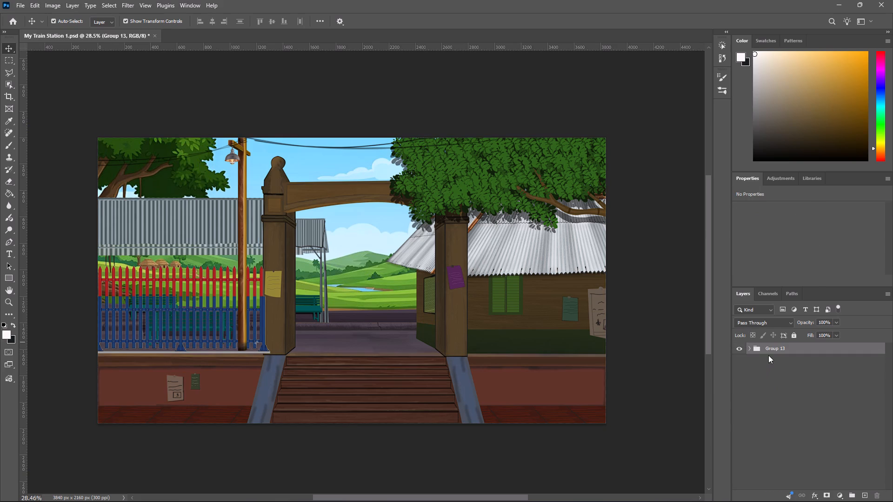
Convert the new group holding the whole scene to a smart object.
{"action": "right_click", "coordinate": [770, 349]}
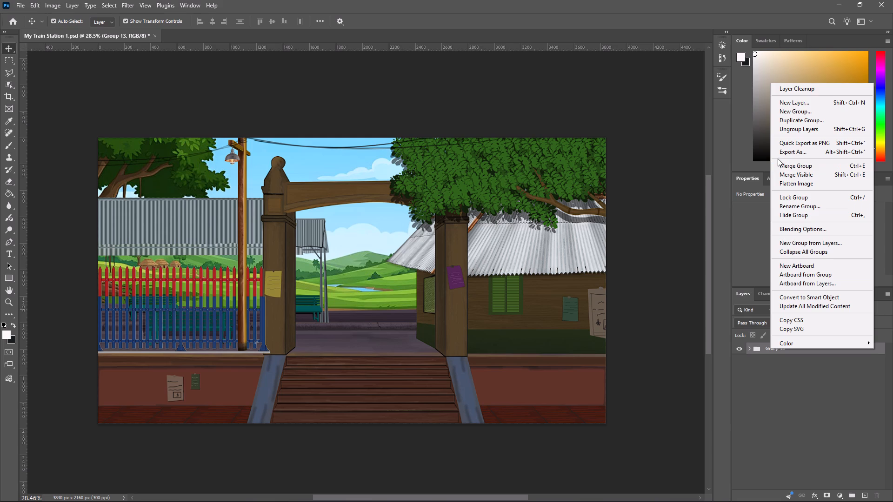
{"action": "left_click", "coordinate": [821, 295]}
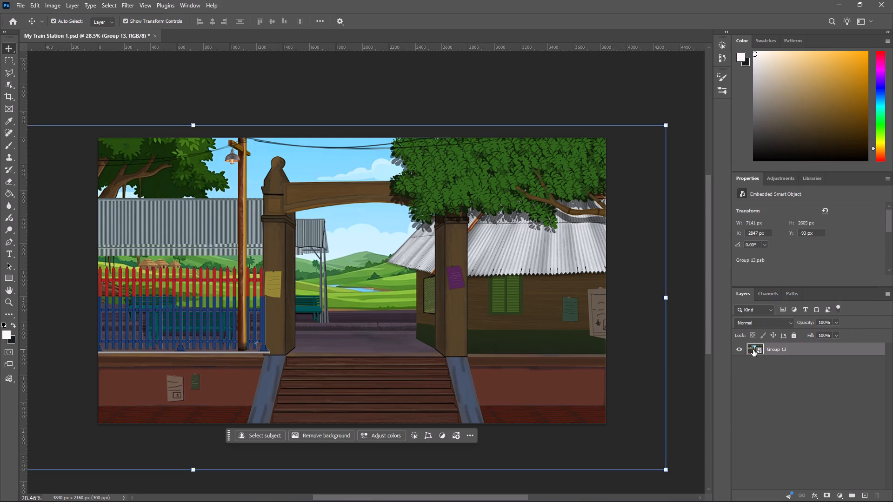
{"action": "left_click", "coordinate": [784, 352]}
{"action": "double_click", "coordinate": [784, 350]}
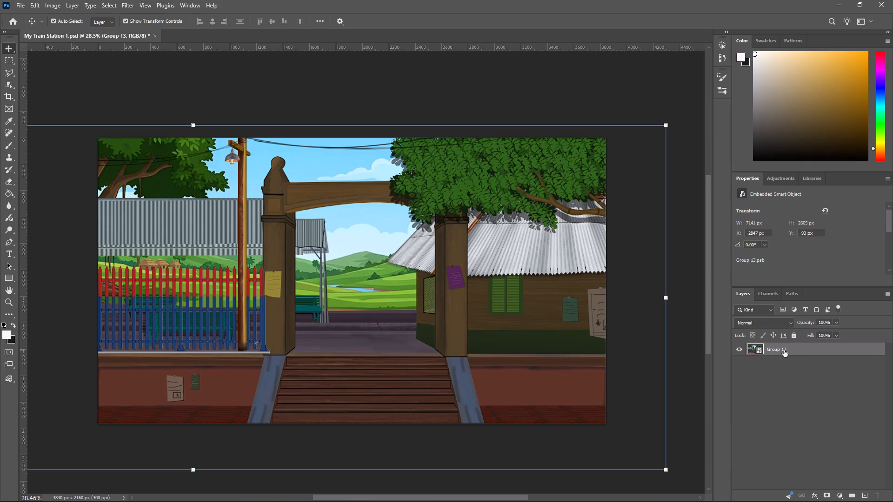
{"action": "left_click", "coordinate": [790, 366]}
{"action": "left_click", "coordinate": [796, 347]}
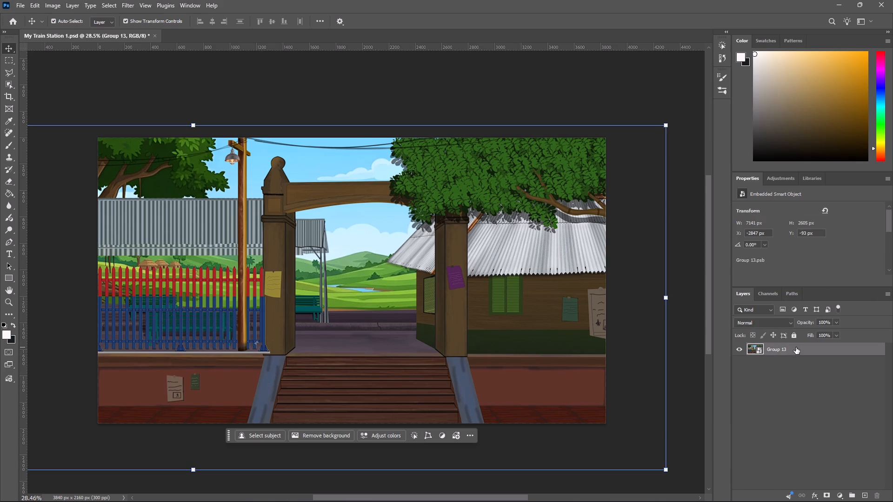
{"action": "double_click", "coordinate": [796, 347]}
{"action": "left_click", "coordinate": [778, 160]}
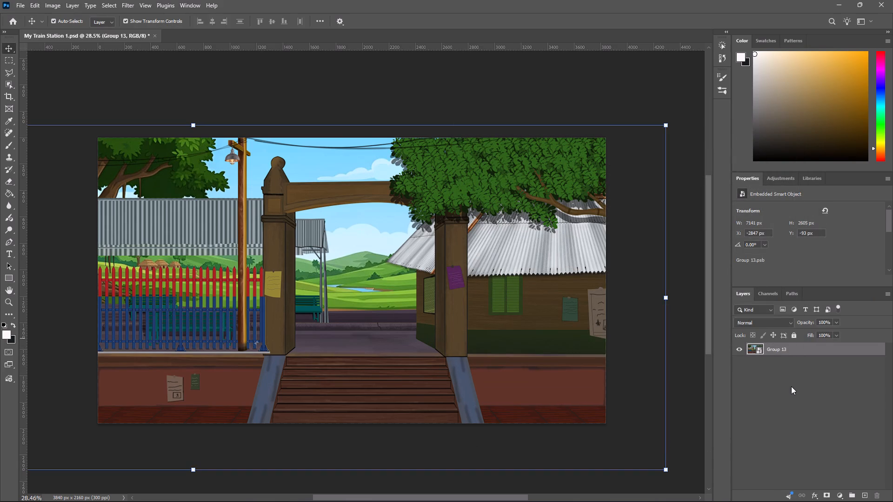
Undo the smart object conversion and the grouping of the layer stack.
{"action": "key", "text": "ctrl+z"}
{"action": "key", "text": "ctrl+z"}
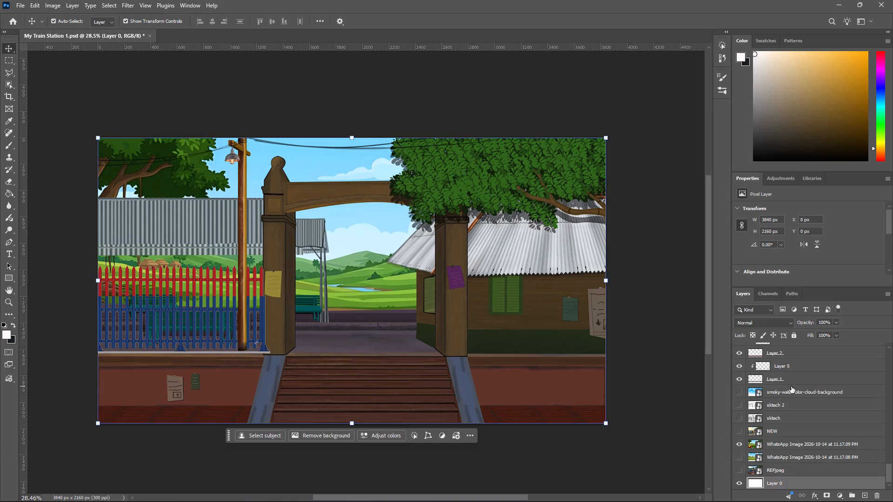
Examine the restored layer stack from Layer 0 at the bottom up to the topmost Group 1.
{"action": "scroll", "coordinate": [787, 379], "scroll_direction": "down", "scroll_amount": 5}
{"action": "scroll", "coordinate": [768, 363], "scroll_direction": "up", "scroll_amount": 12}
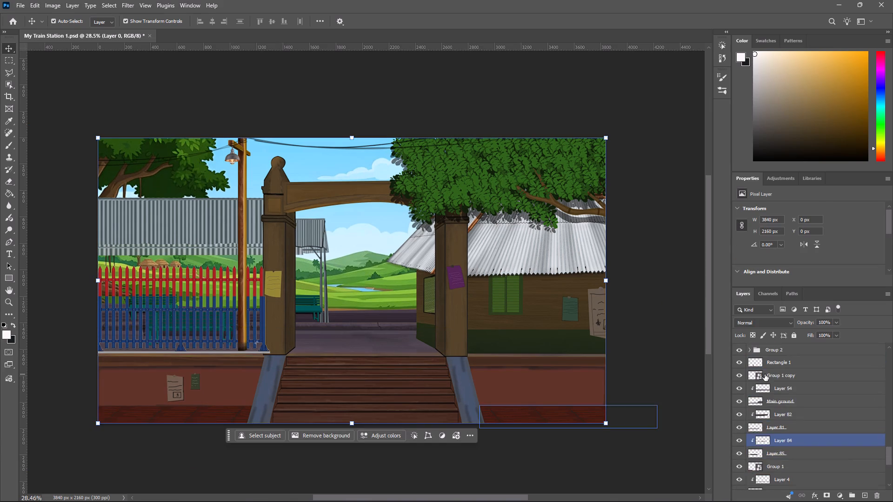
{"action": "scroll", "coordinate": [765, 374], "scroll_direction": "down", "scroll_amount": 15}
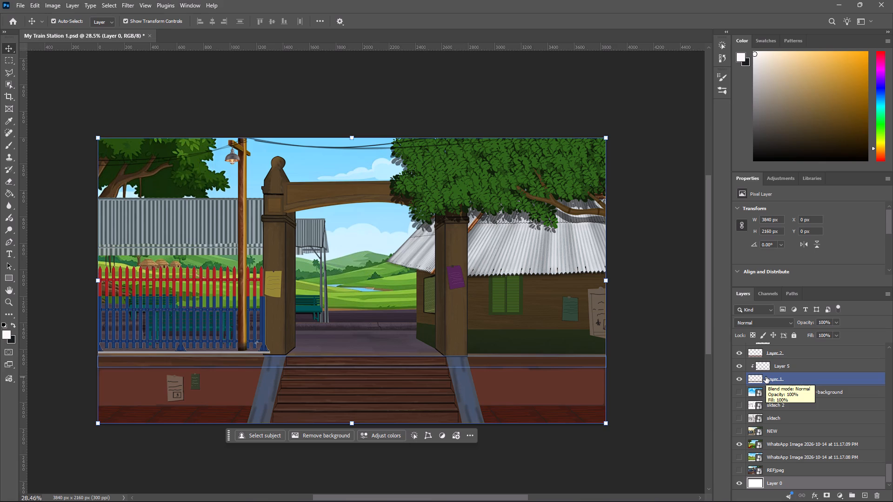
{"action": "scroll", "coordinate": [822, 382], "scroll_direction": "up", "scroll_amount": 11}
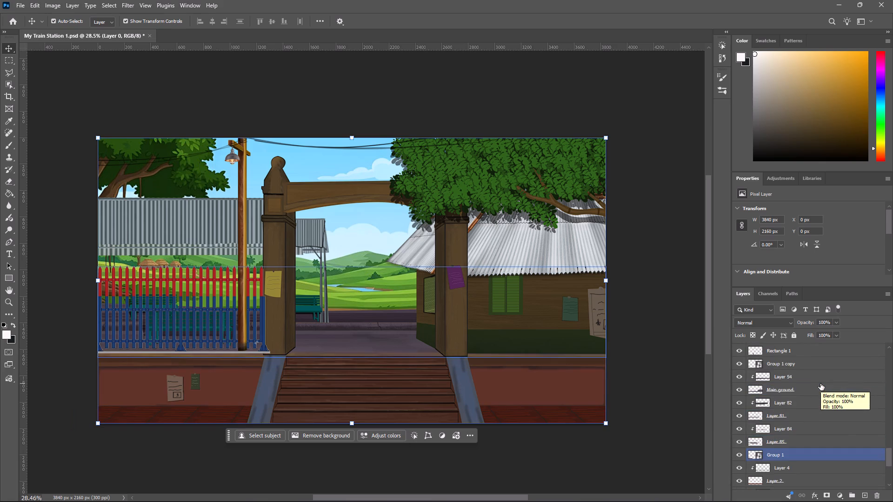
{"action": "scroll", "coordinate": [820, 383], "scroll_direction": "up", "scroll_amount": 15}
{"action": "scroll", "coordinate": [820, 383], "scroll_direction": "up", "scroll_amount": 10}
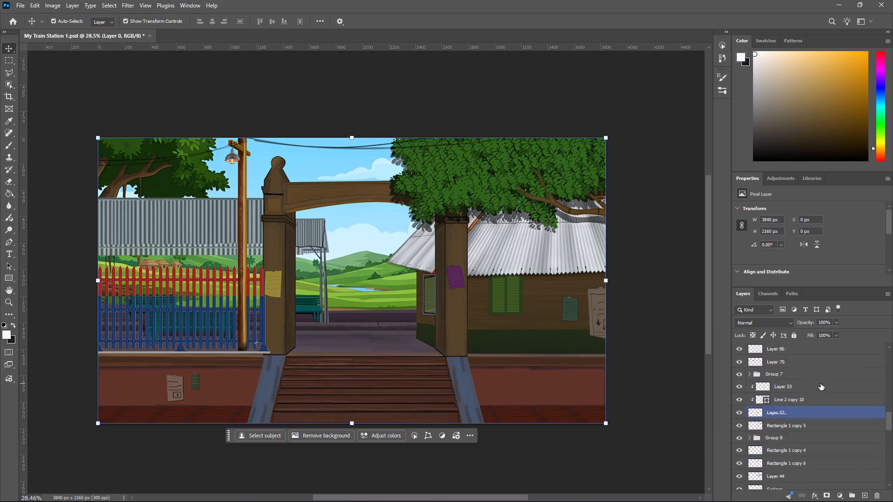
{"action": "scroll", "coordinate": [820, 383], "scroll_direction": "up", "scroll_amount": 18}
{"action": "scroll", "coordinate": [820, 385], "scroll_direction": "up", "scroll_amount": 6}
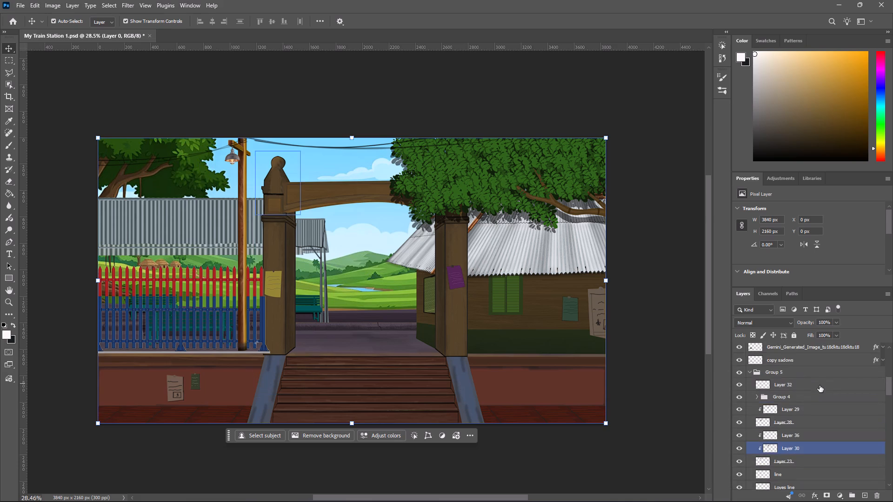
{"action": "scroll", "coordinate": [820, 387], "scroll_direction": "up", "scroll_amount": 19}
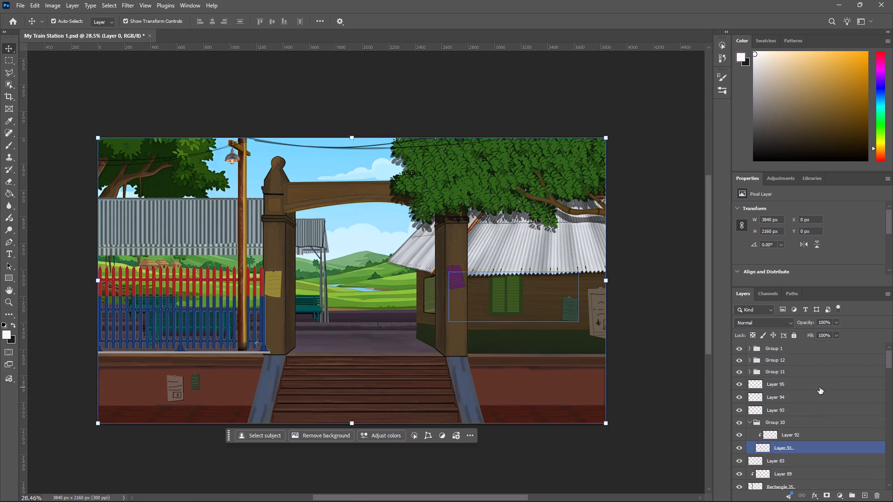
{"action": "scroll", "coordinate": [820, 387], "scroll_direction": "up", "scroll_amount": 6}
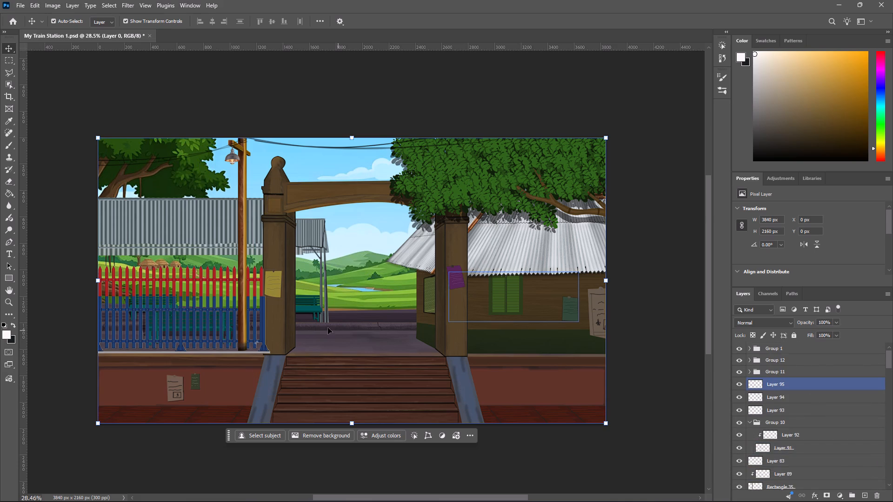
Move Group 5 above the fence's WhatsApp image layer, directly beneath Group 5 copy, and clear the layer selection.
{"action": "left_click", "coordinate": [237, 310]}
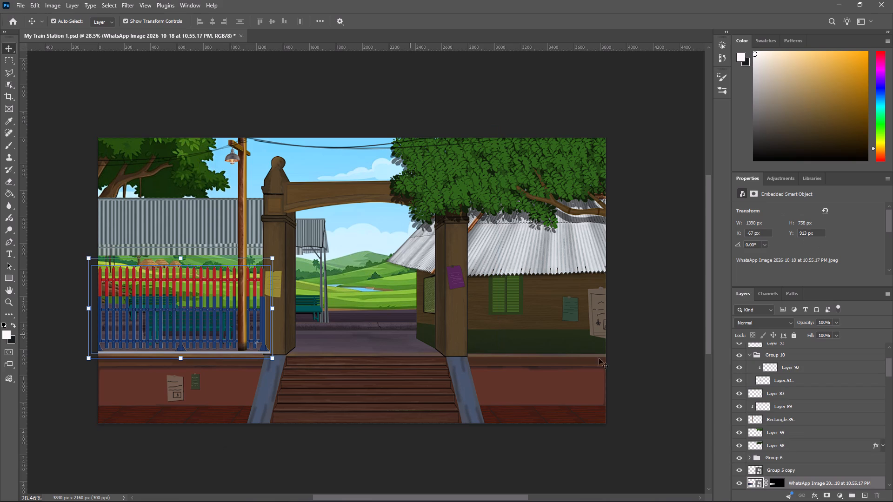
{"action": "scroll", "coordinate": [805, 396], "scroll_direction": "down", "scroll_amount": 2}
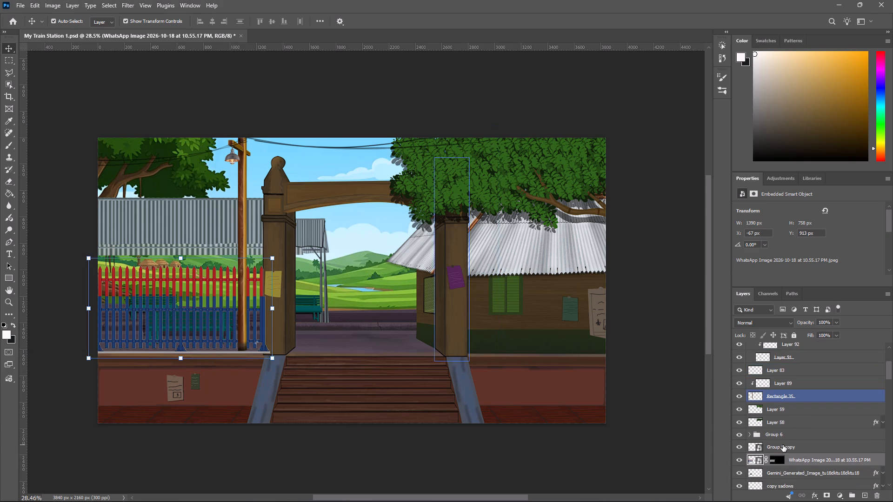
{"action": "scroll", "coordinate": [779, 475], "scroll_direction": "down", "scroll_amount": 3}
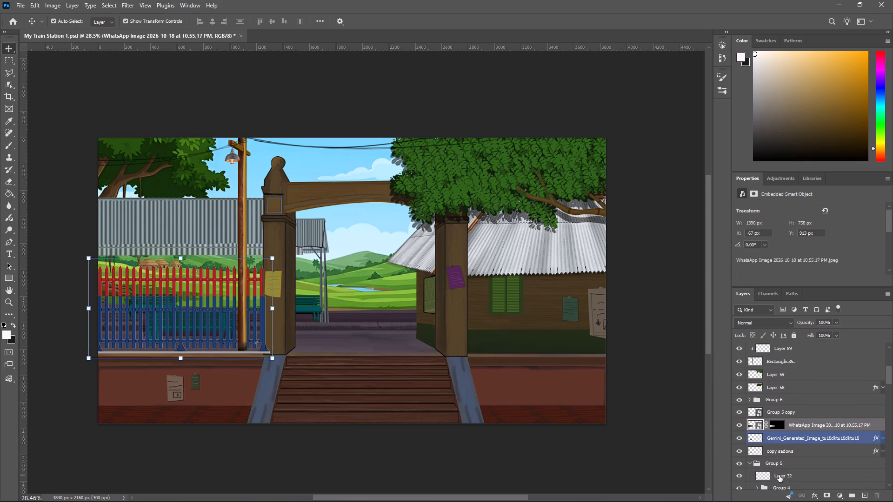
{"action": "left_click_drag", "start_coordinate": [783, 463], "coordinate": [784, 413]}
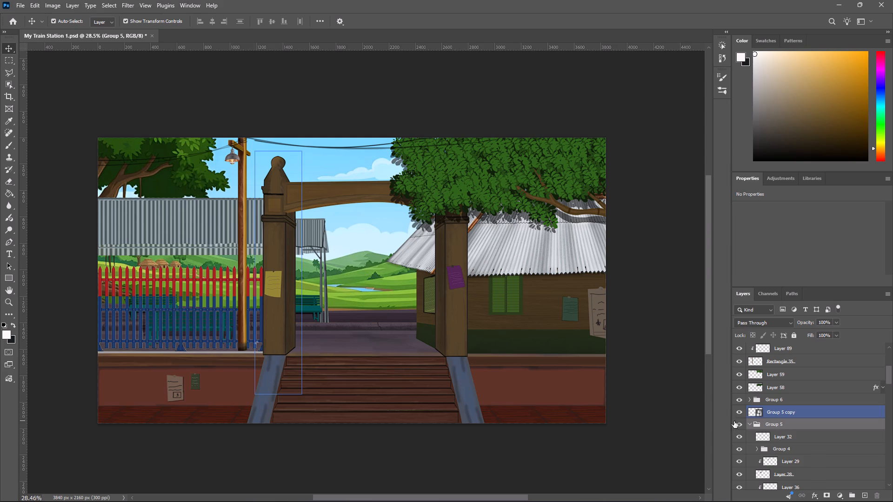
{"action": "left_click", "coordinate": [674, 406]}
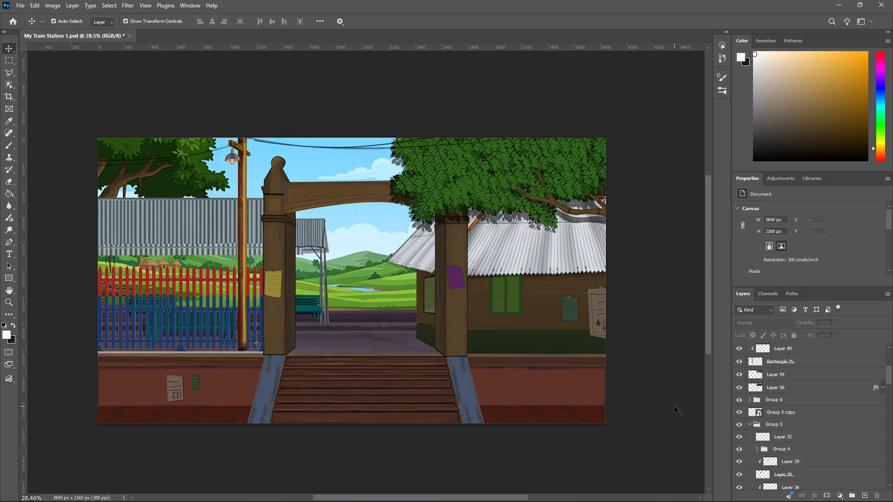
Check the layer order from the topmost Group 1 down to the Main ground layers.
{"action": "scroll", "coordinate": [665, 384], "scroll_direction": "down", "scroll_amount": 2}
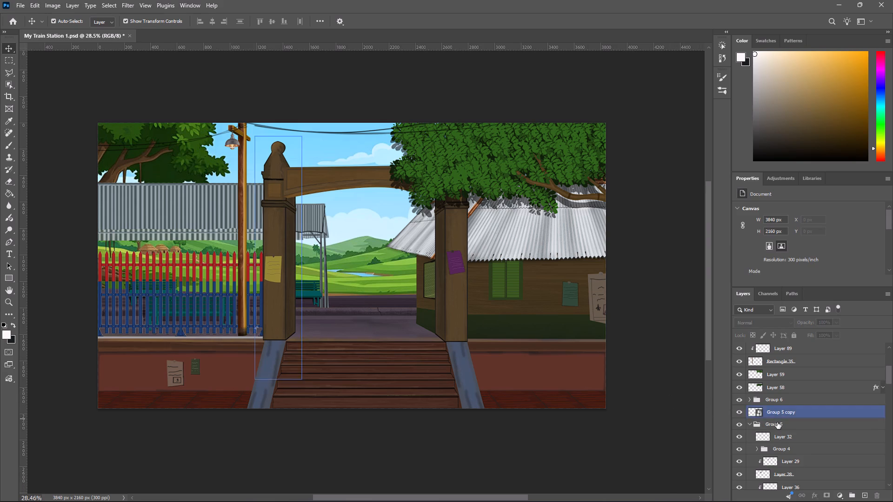
{"action": "scroll", "coordinate": [777, 423], "scroll_direction": "up", "scroll_amount": 12}
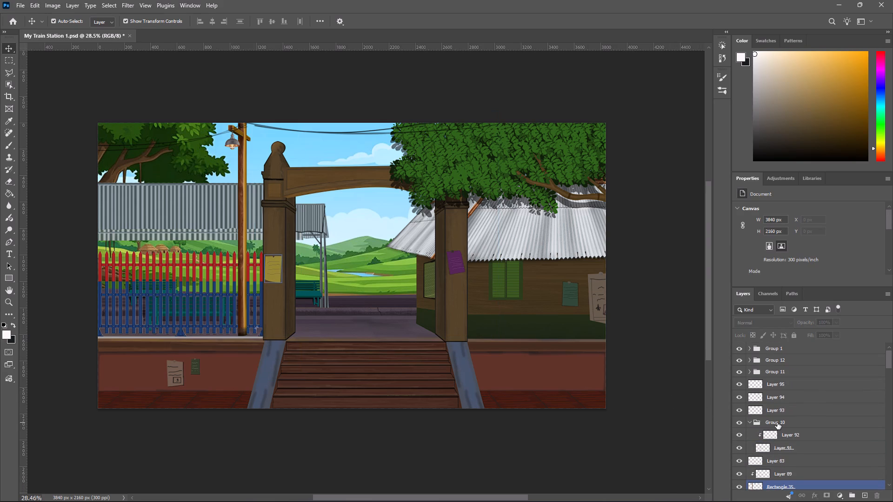
{"action": "scroll", "coordinate": [777, 423], "scroll_direction": "down", "scroll_amount": 7}
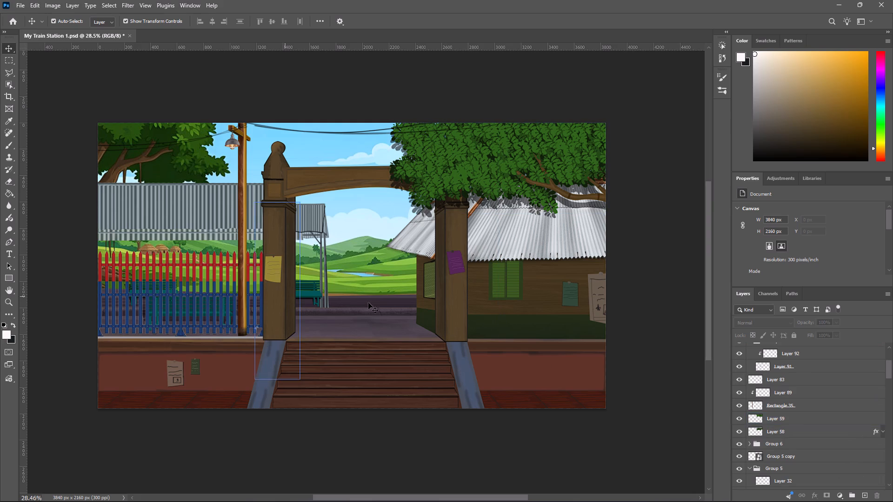
{"action": "scroll", "coordinate": [799, 412], "scroll_direction": "down", "scroll_amount": 15}
{"action": "scroll", "coordinate": [800, 425], "scroll_direction": "down", "scroll_amount": 20}
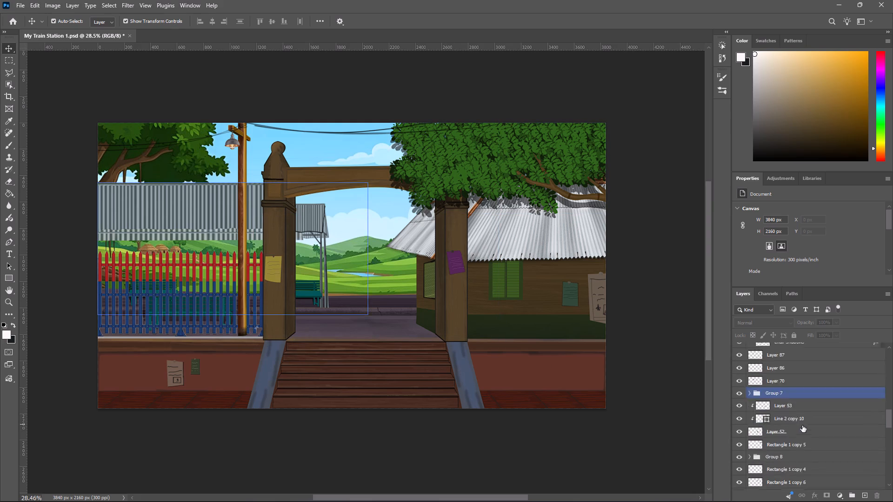
{"action": "scroll", "coordinate": [802, 425], "scroll_direction": "down", "scroll_amount": 20}
Create a new 3840 × 2160 px document at 300 ppi from the Cartoon Bg preset with a white background.
{"action": "left_click", "coordinate": [17, 3]}
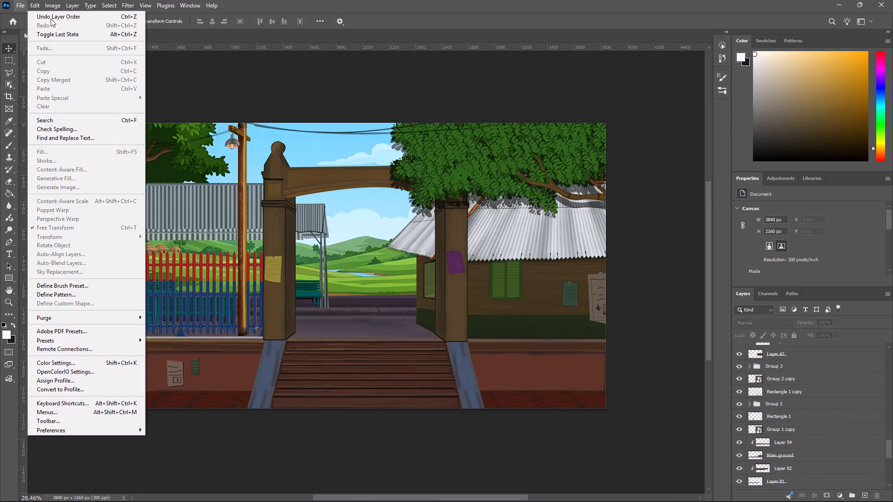
{"action": "left_click", "coordinate": [45, 16]}
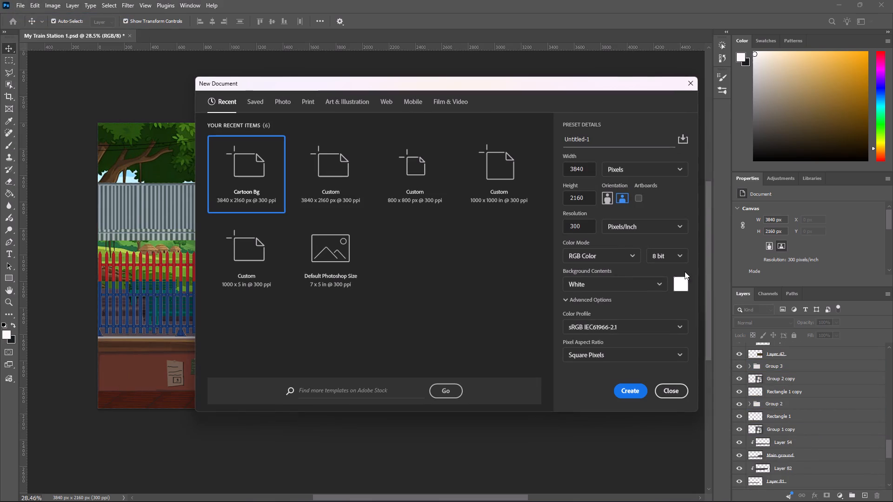
{"action": "left_click", "coordinate": [631, 392]}
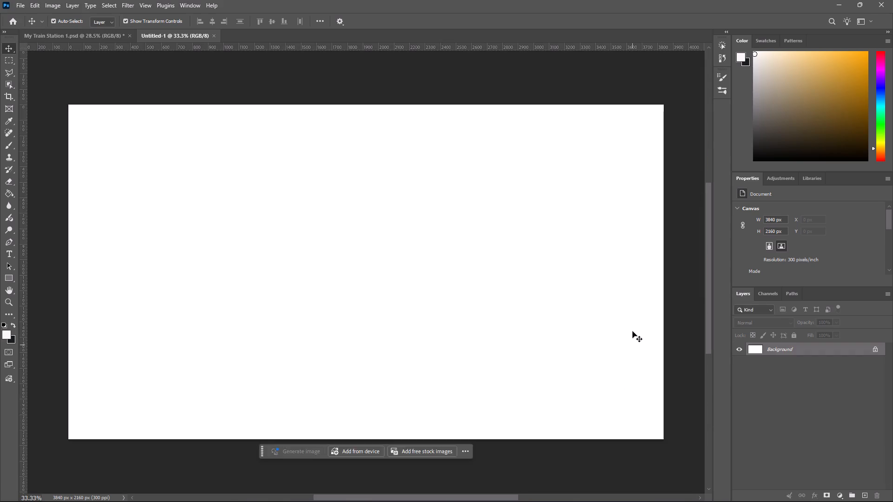
Select all layers in My Train Station 1 from Layer 0 up to the topmost Group 1 and copy them into the Untitled-1 document.
{"action": "left_click", "coordinate": [61, 31]}
{"action": "scroll", "coordinate": [813, 410], "scroll_direction": "down", "scroll_amount": 5}
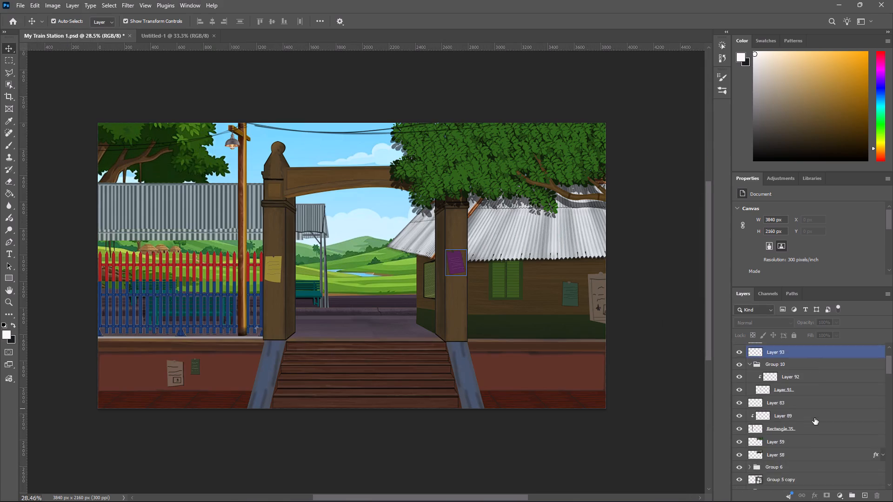
{"action": "scroll", "coordinate": [814, 418], "scroll_direction": "down", "scroll_amount": 20}
{"action": "scroll", "coordinate": [814, 418], "scroll_direction": "down", "scroll_amount": 12}
{"action": "scroll", "coordinate": [814, 477], "scroll_direction": "down", "scroll_amount": 7}
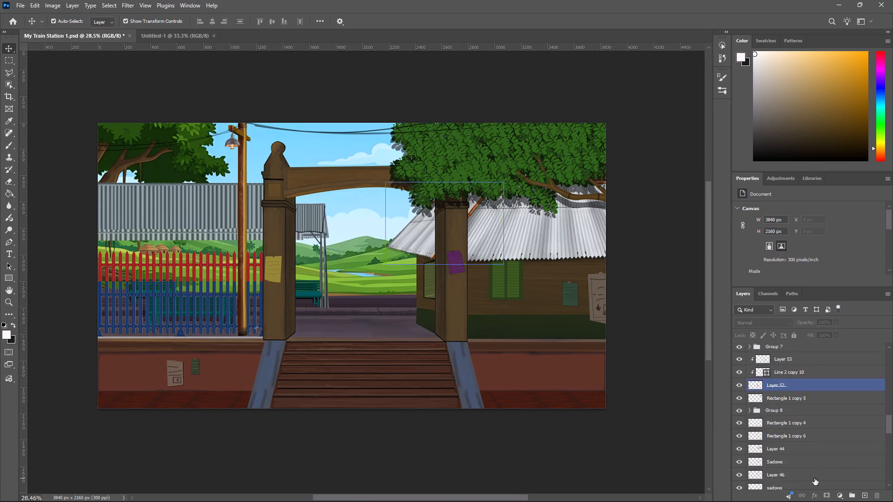
{"action": "scroll", "coordinate": [814, 478], "scroll_direction": "down", "scroll_amount": 20}
{"action": "scroll", "coordinate": [814, 478], "scroll_direction": "down", "scroll_amount": 20}
{"action": "scroll", "coordinate": [814, 478], "scroll_direction": "down", "scroll_amount": 5}
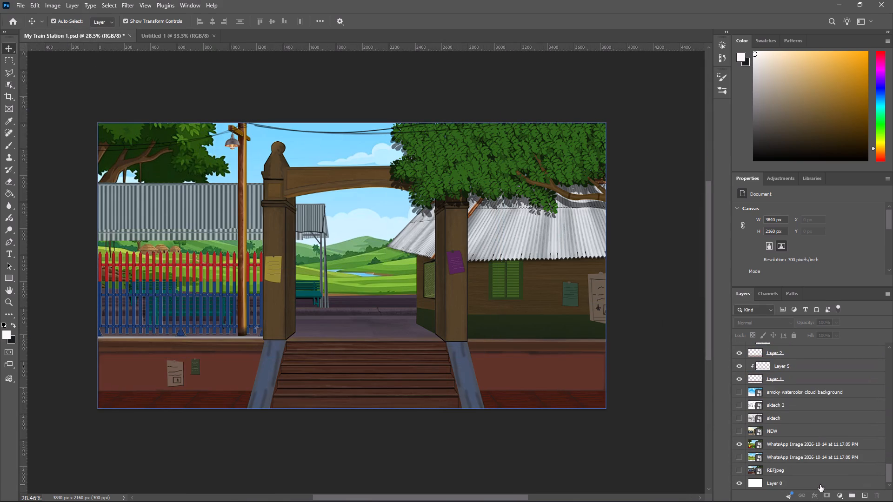
{"action": "left_click", "coordinate": [820, 485]}
{"action": "scroll", "coordinate": [796, 400], "scroll_direction": "up", "scroll_amount": 6, "text": "shift"}
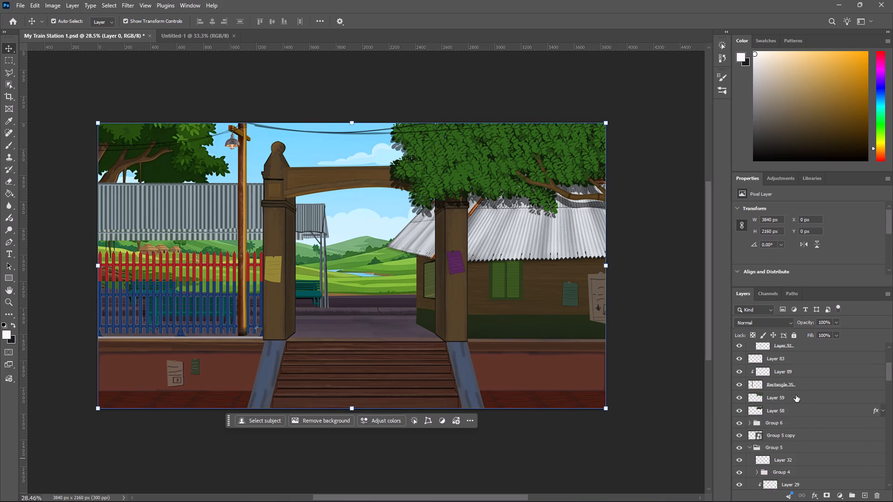
{"action": "scroll", "coordinate": [796, 395], "scroll_direction": "up", "scroll_amount": 11, "text": "shift"}
{"action": "left_click", "coordinate": [787, 349], "text": "shift"}
{"action": "left_click_drag", "start_coordinate": [793, 349], "coordinate": [177, 36]}
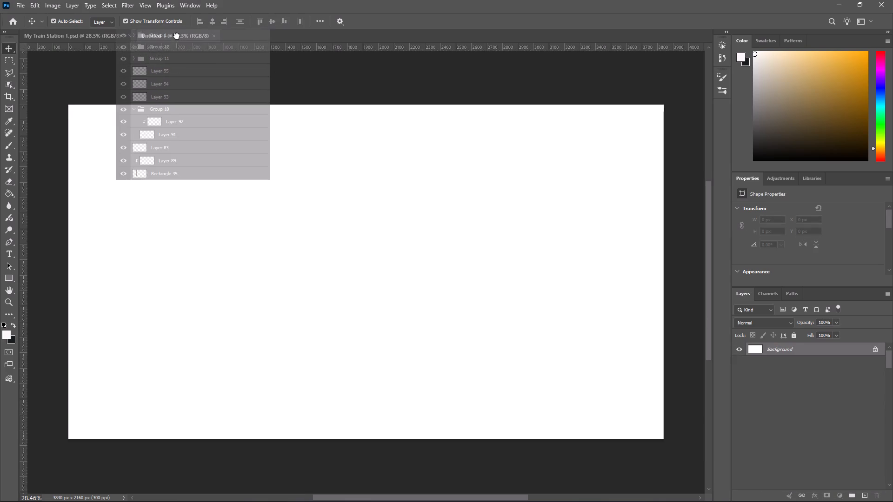
{"action": "left_click_drag", "start_coordinate": [177, 36], "coordinate": [186, 135]}
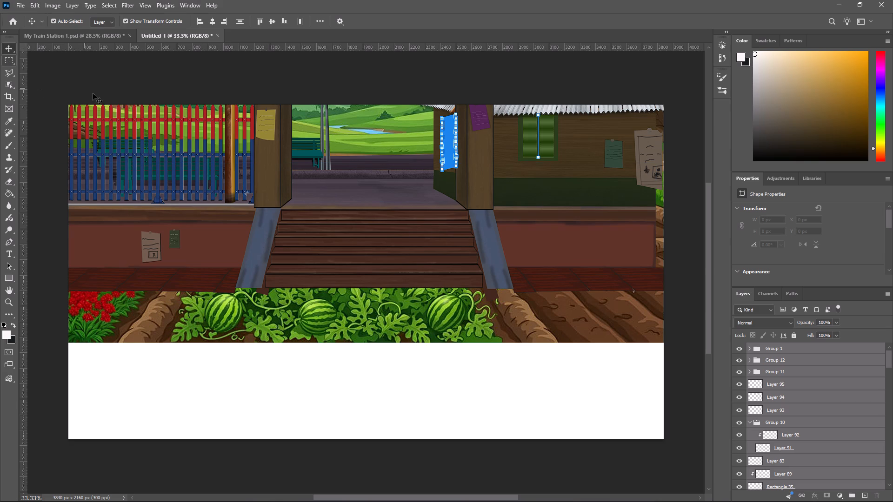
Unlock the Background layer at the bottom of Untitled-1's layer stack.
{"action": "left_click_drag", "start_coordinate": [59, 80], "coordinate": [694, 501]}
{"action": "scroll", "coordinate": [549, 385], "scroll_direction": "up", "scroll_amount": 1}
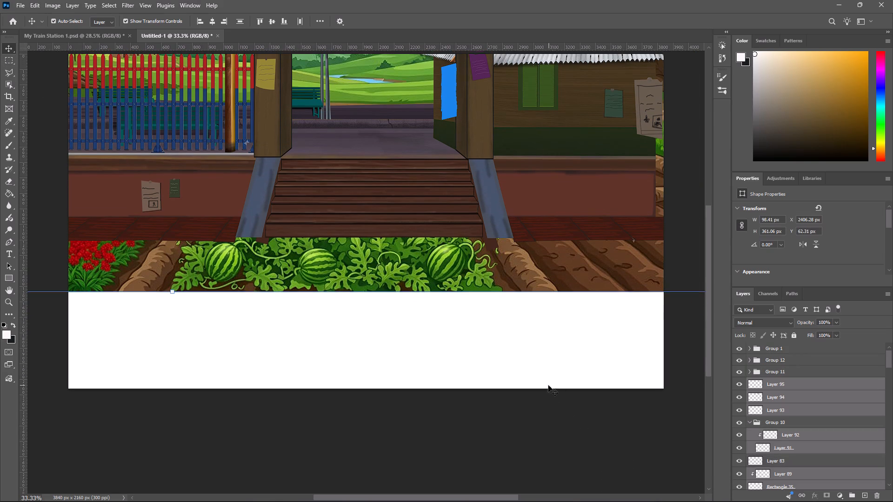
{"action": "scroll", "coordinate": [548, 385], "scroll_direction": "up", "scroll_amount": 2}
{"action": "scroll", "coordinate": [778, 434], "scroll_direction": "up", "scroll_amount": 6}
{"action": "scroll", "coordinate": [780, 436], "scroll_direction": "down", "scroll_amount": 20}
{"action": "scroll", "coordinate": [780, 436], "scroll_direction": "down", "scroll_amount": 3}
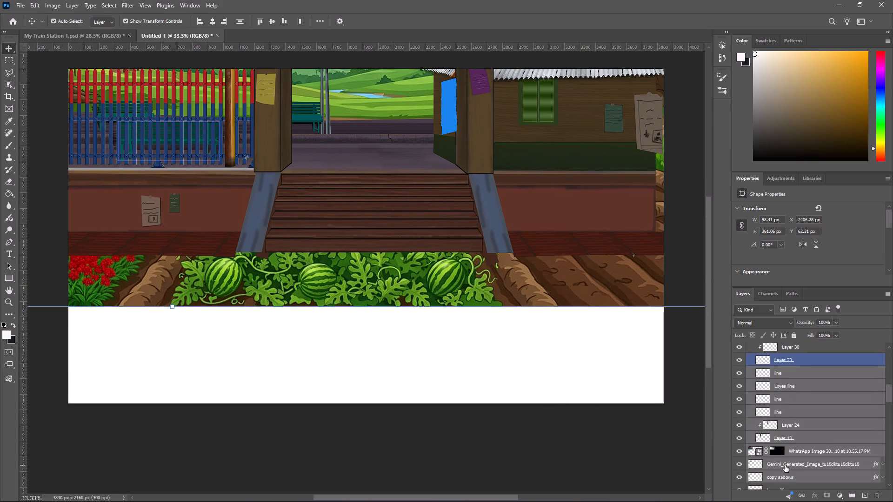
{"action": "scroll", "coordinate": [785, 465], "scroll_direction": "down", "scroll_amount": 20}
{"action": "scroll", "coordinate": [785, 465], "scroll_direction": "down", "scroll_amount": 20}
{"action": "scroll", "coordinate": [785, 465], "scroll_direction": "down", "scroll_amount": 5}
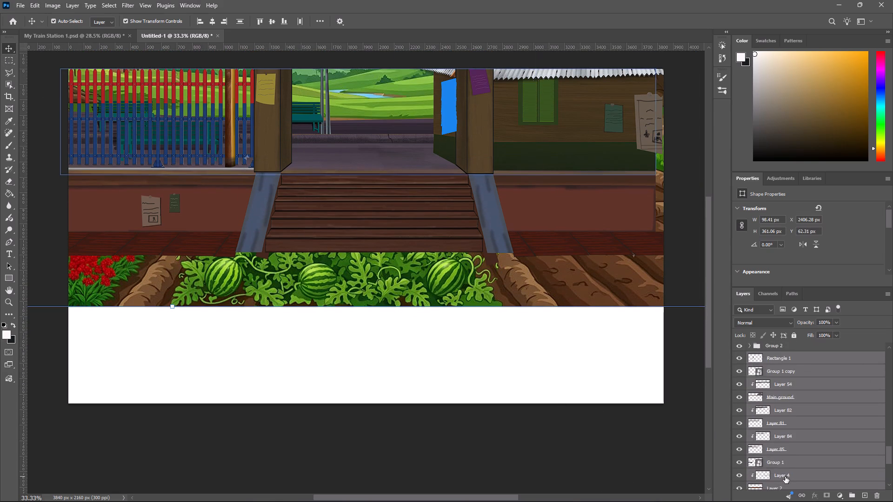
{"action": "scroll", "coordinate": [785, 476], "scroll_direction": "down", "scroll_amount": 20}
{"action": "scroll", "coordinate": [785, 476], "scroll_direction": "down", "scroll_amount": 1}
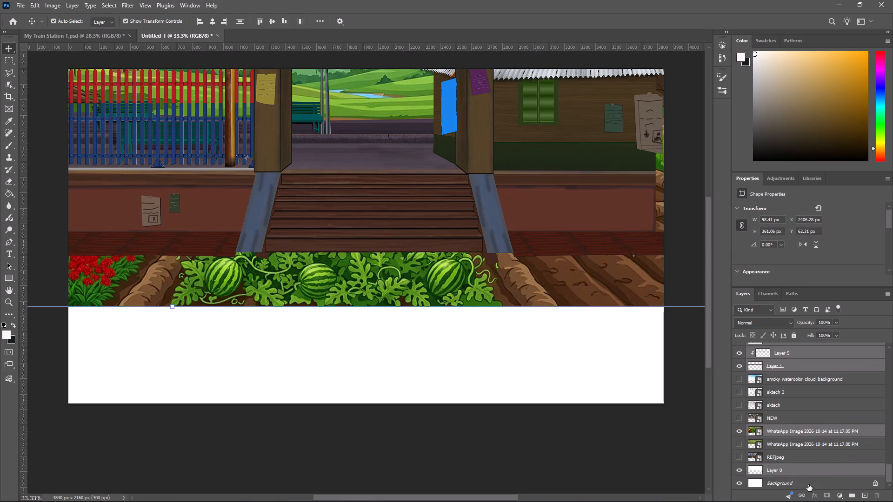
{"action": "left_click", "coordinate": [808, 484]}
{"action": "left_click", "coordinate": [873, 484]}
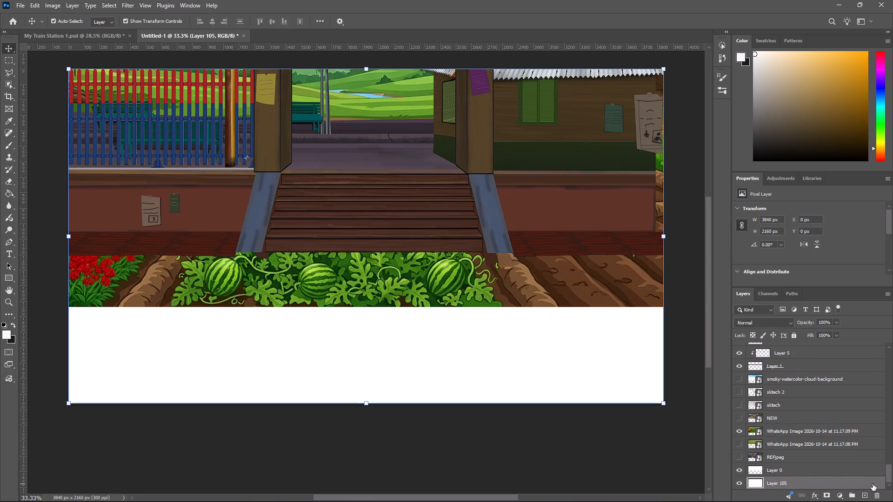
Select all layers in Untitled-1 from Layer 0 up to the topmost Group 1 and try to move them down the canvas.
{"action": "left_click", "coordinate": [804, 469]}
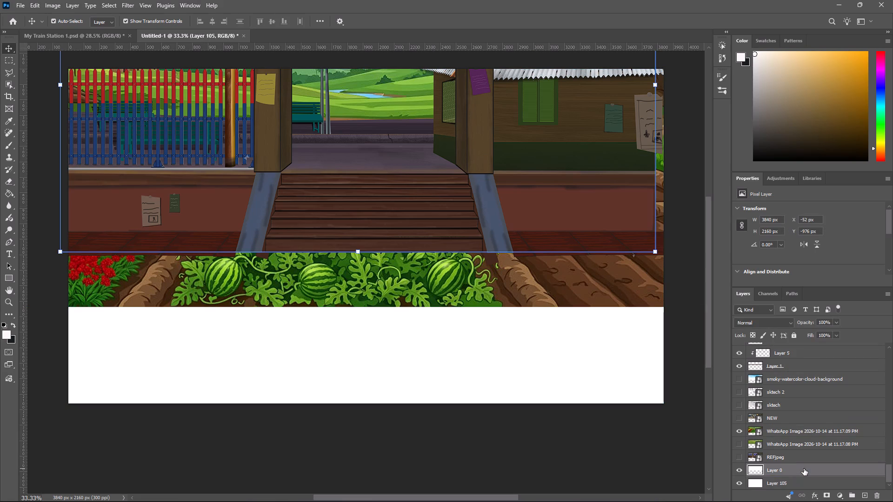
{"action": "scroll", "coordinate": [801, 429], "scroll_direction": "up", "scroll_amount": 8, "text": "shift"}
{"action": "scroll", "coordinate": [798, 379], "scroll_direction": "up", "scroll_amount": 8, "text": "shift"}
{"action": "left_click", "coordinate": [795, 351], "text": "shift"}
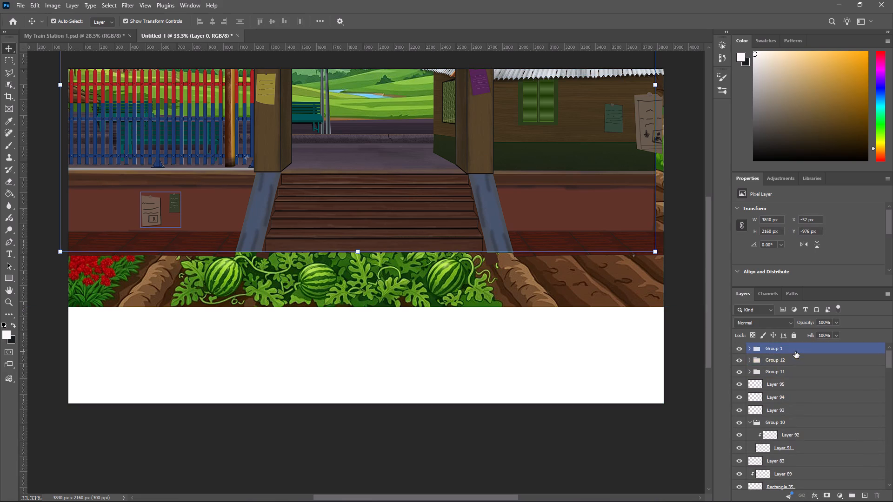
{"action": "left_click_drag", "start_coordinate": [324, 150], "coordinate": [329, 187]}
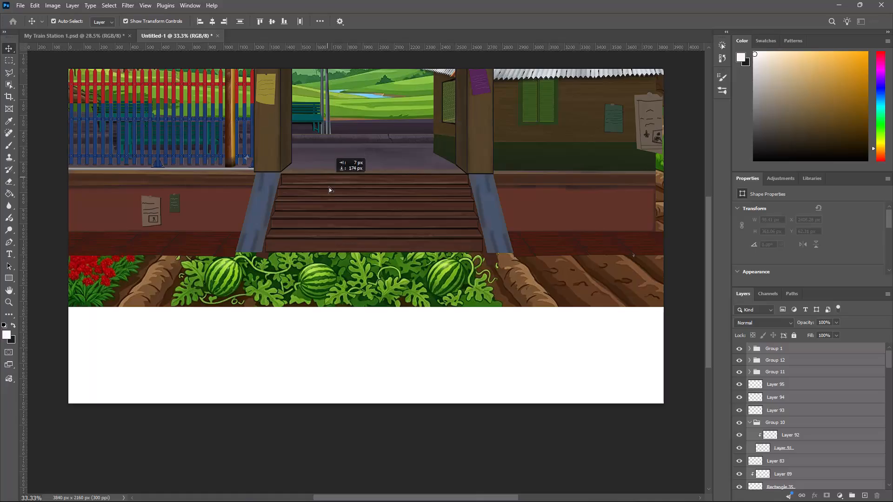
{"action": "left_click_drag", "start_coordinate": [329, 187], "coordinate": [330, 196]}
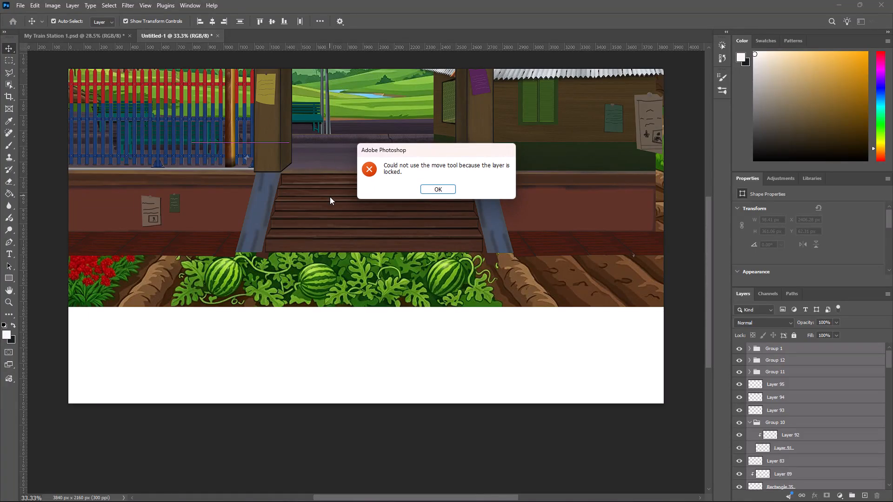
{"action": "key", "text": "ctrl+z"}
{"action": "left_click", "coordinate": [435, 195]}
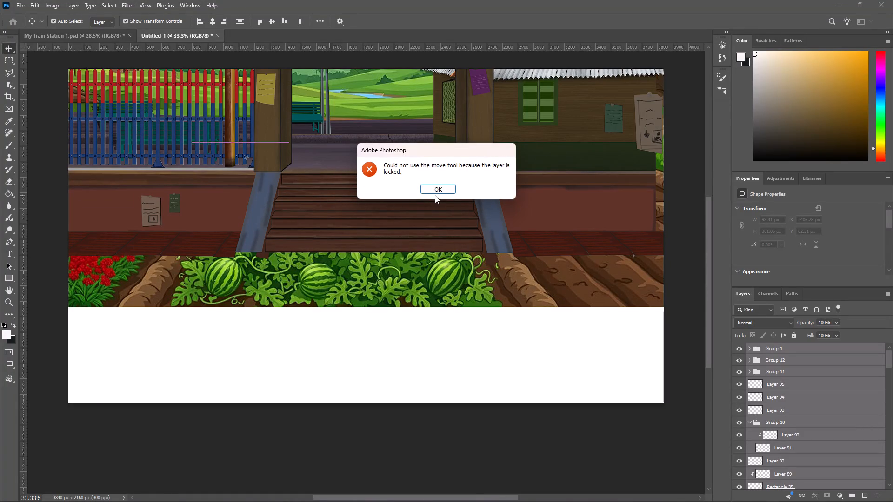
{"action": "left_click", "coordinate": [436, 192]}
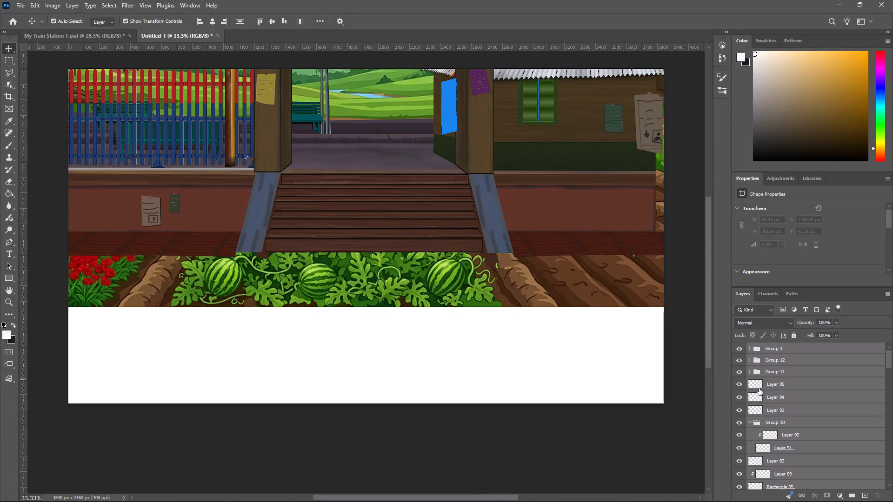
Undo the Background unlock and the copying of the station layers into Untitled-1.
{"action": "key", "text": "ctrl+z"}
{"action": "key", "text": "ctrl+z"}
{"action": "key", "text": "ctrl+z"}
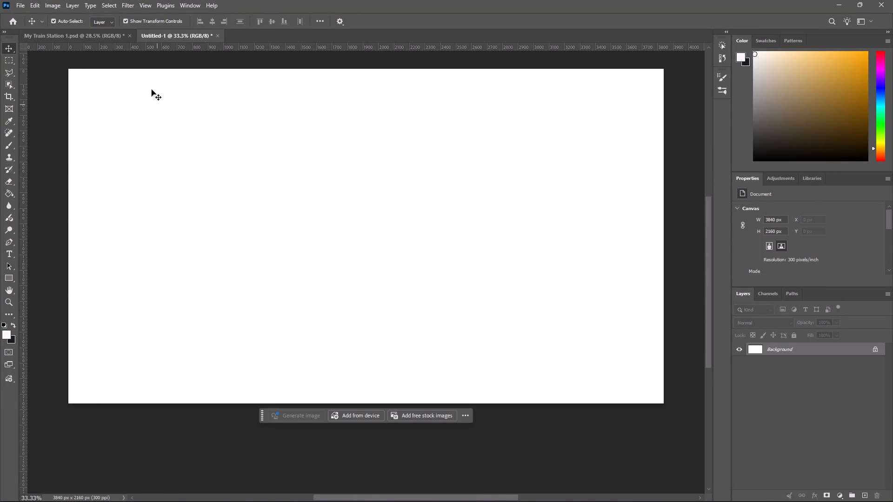
Copy the selected layers of My Train Station 1 and paste them into Untitled-1.
{"action": "left_click", "coordinate": [109, 34]}
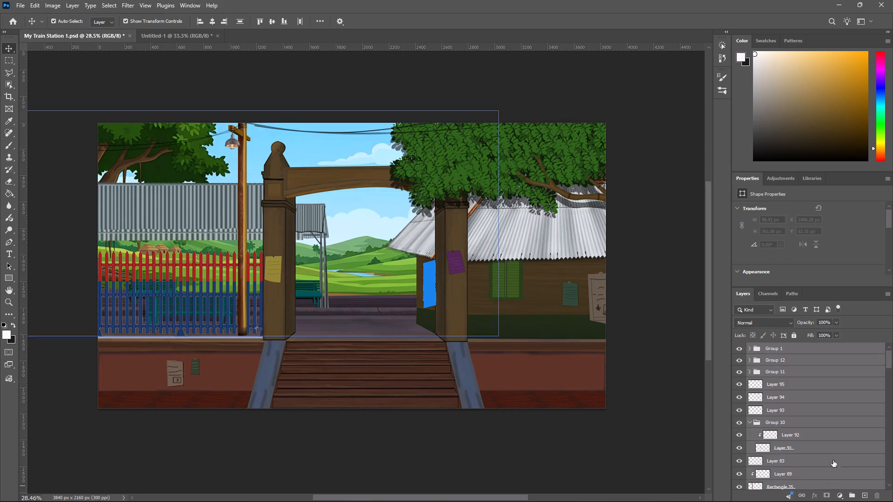
{"action": "key", "text": "ctrl+c"}
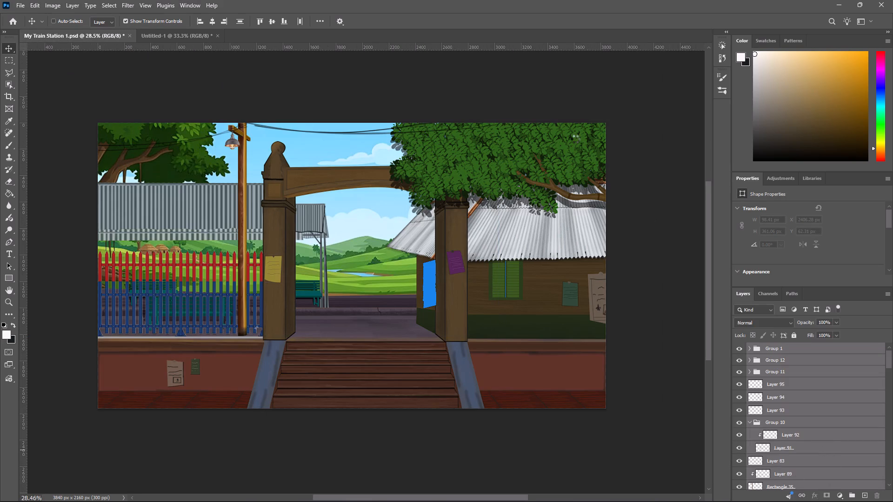
{"action": "left_click", "coordinate": [176, 37]}
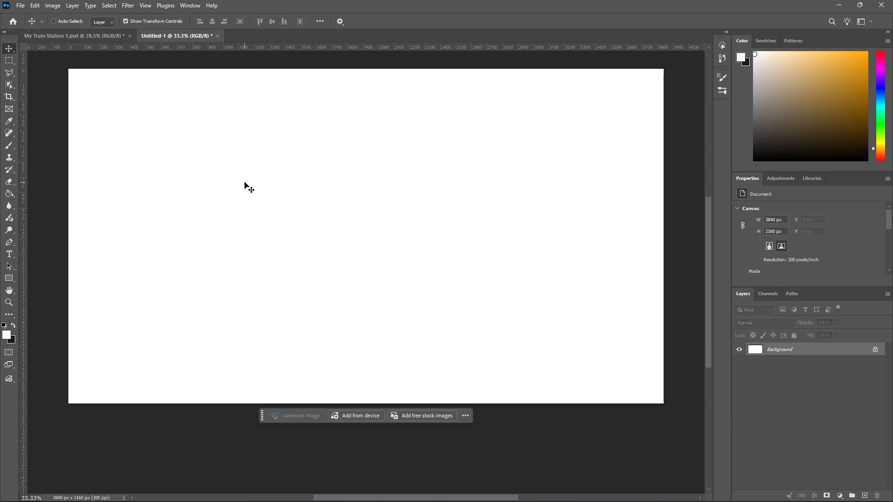
{"action": "key", "text": "ctrl+v"}
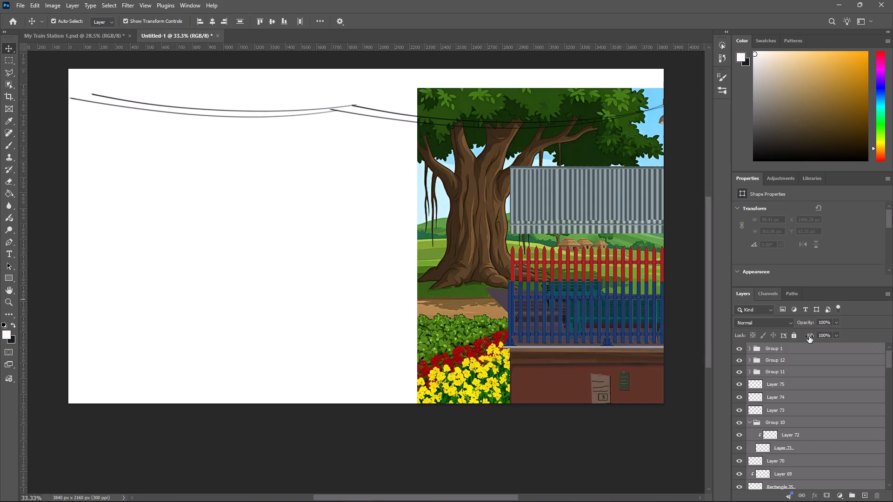
Group all the pasted layers above the Background into a single group.
{"action": "scroll", "coordinate": [785, 359], "scroll_direction": "down", "scroll_amount": 20}
{"action": "scroll", "coordinate": [785, 359], "scroll_direction": "down", "scroll_amount": 7}
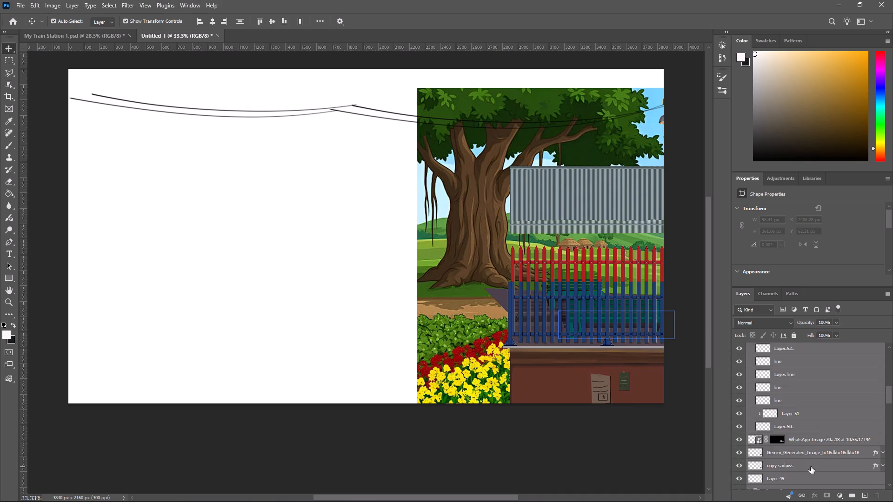
{"action": "scroll", "coordinate": [811, 467], "scroll_direction": "down", "scroll_amount": 20}
{"action": "scroll", "coordinate": [811, 467], "scroll_direction": "down", "scroll_amount": 20}
{"action": "scroll", "coordinate": [811, 467], "scroll_direction": "down", "scroll_amount": 8}
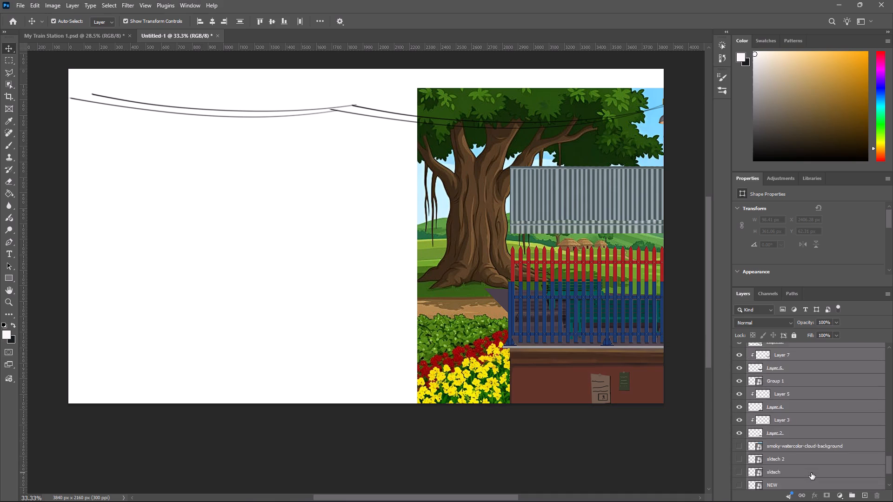
{"action": "scroll", "coordinate": [811, 473], "scroll_direction": "down", "scroll_amount": 15}
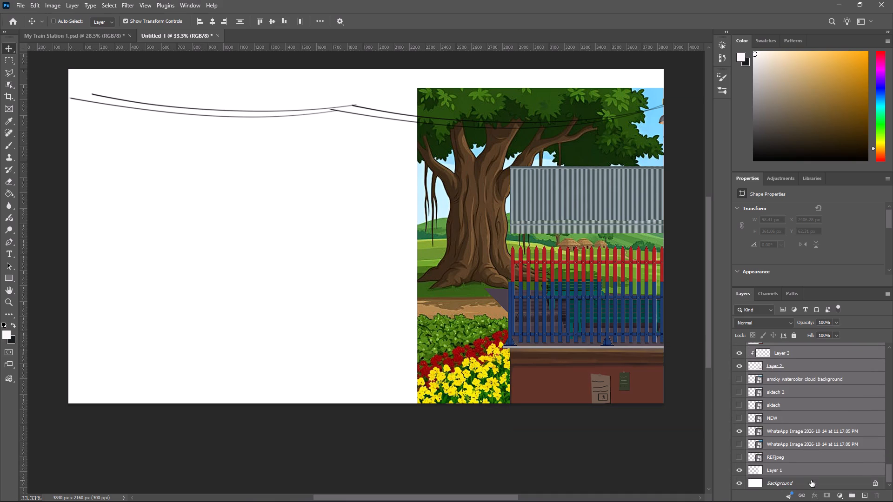
{"action": "key", "text": "ctrl+g"}
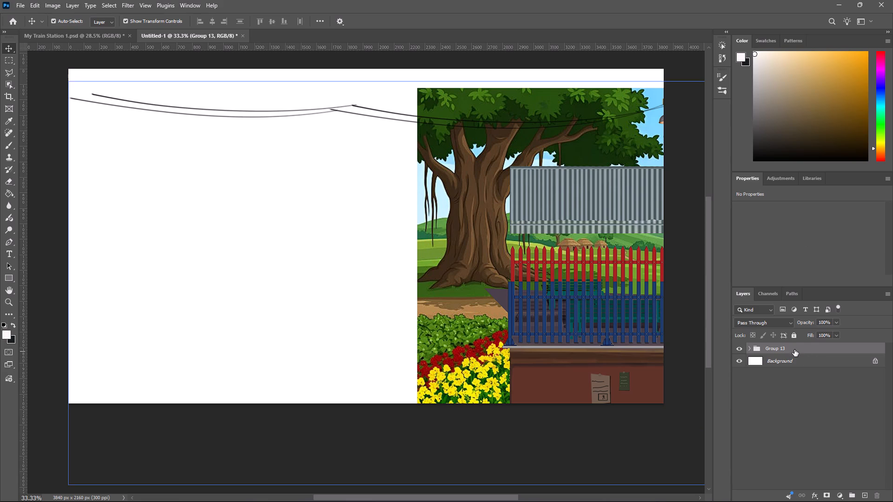
Convert the new group of station layers to a smart object.
{"action": "left_click", "coordinate": [794, 351]}
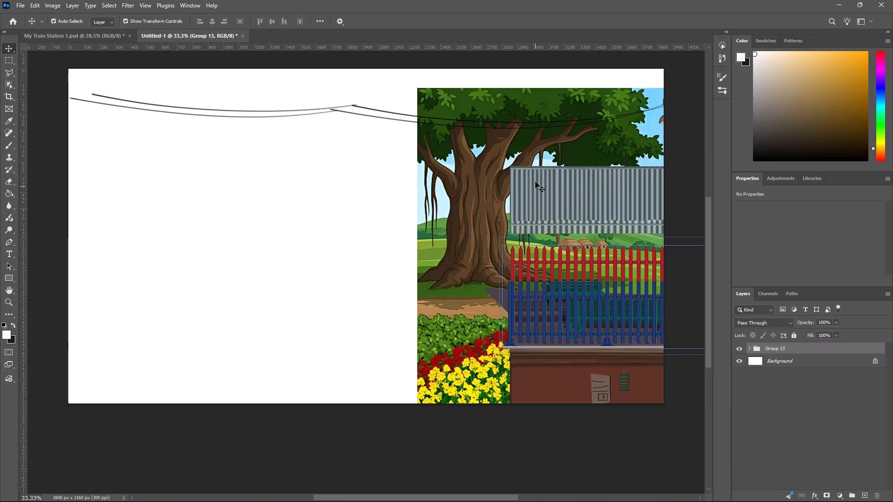
{"action": "left_click", "coordinate": [782, 350]}
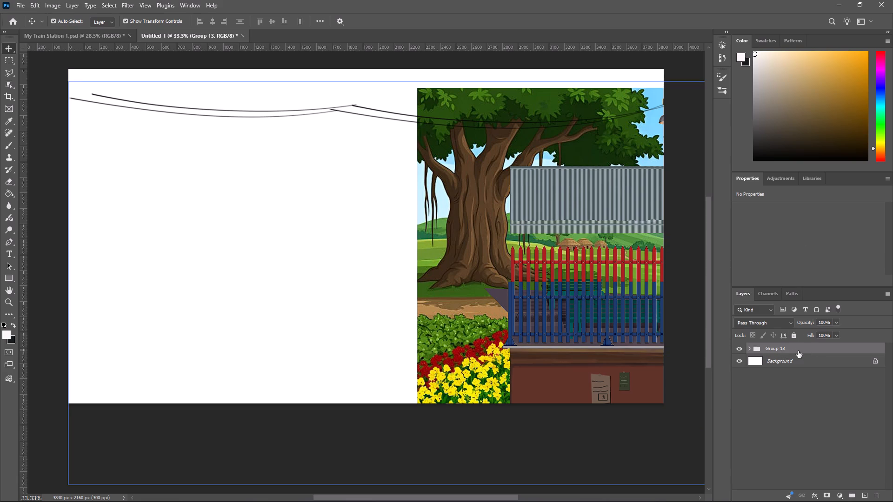
{"action": "scroll", "coordinate": [798, 349], "scroll_direction": "up", "scroll_amount": 1}
{"action": "right_click", "coordinate": [798, 349]}
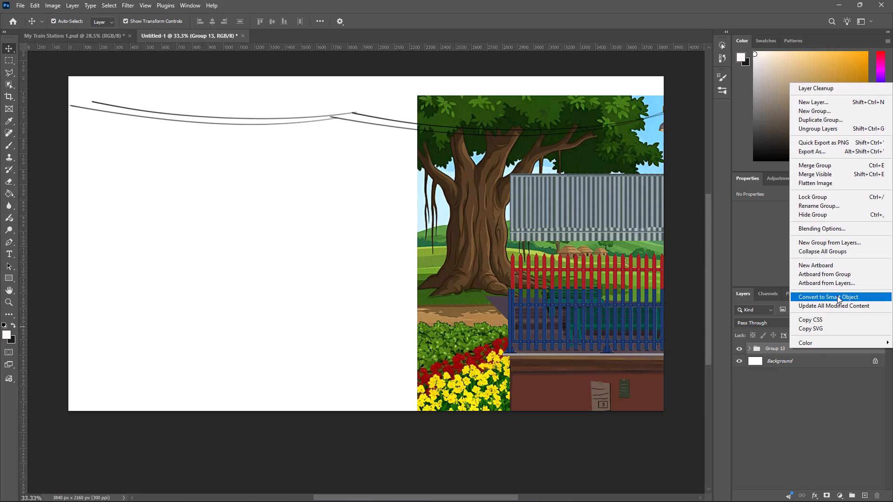
{"action": "left_click", "coordinate": [837, 296]}
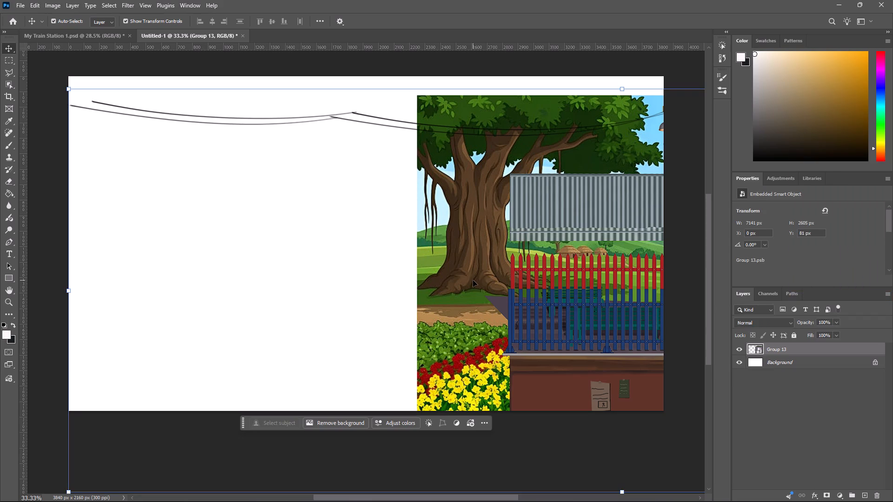
Move the station smart object to about X -2841 px, Y -90 px so the gateway scene fills the canvas.
{"action": "left_click_drag", "start_coordinate": [609, 292], "coordinate": [421, 279]}
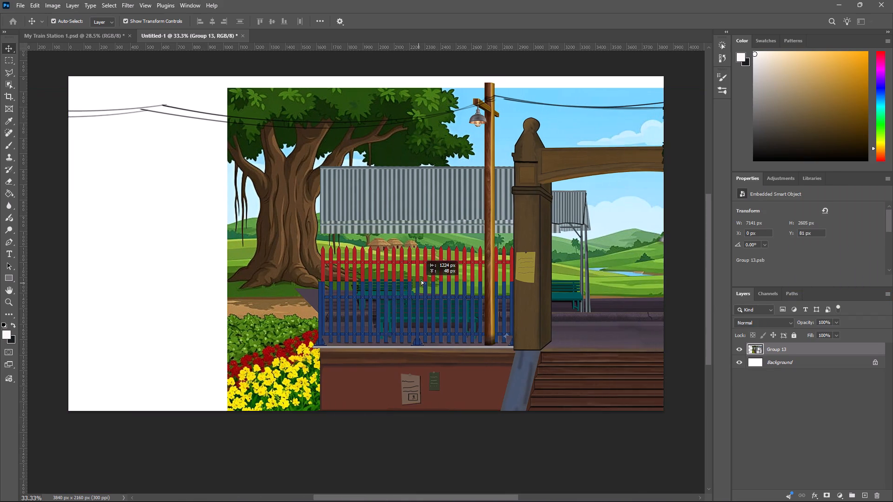
{"action": "left_click_drag", "start_coordinate": [421, 279], "coordinate": [424, 279]}
{"action": "left_click_drag", "start_coordinate": [431, 280], "coordinate": [239, 264]}
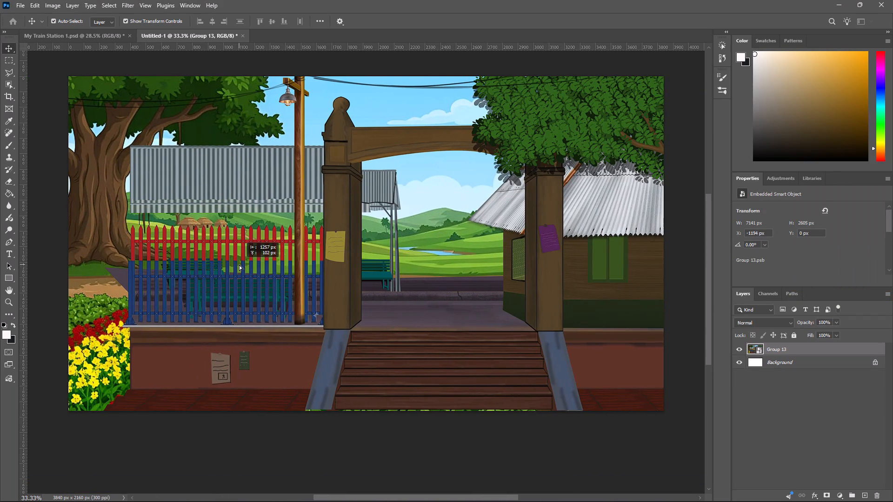
{"action": "left_click_drag", "start_coordinate": [239, 264], "coordinate": [237, 255]}
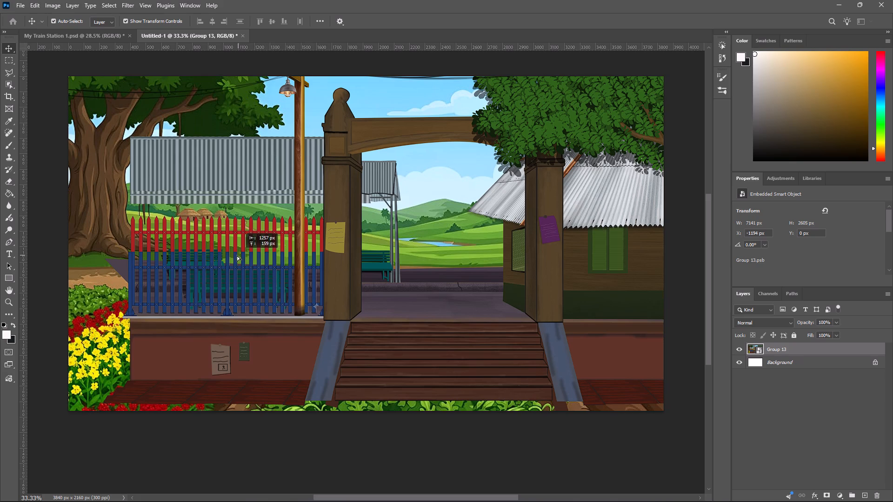
{"action": "left_click_drag", "start_coordinate": [237, 255], "coordinate": [177, 271]}
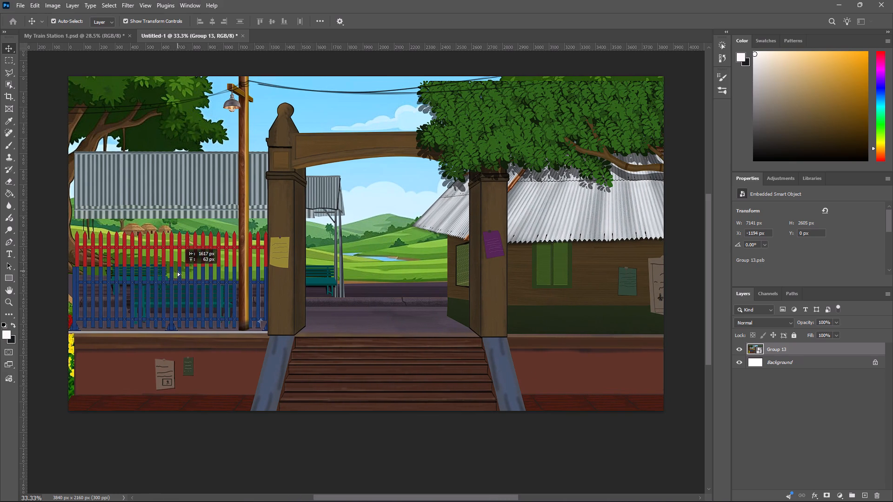
{"action": "left_click_drag", "start_coordinate": [177, 271], "coordinate": [168, 272]}
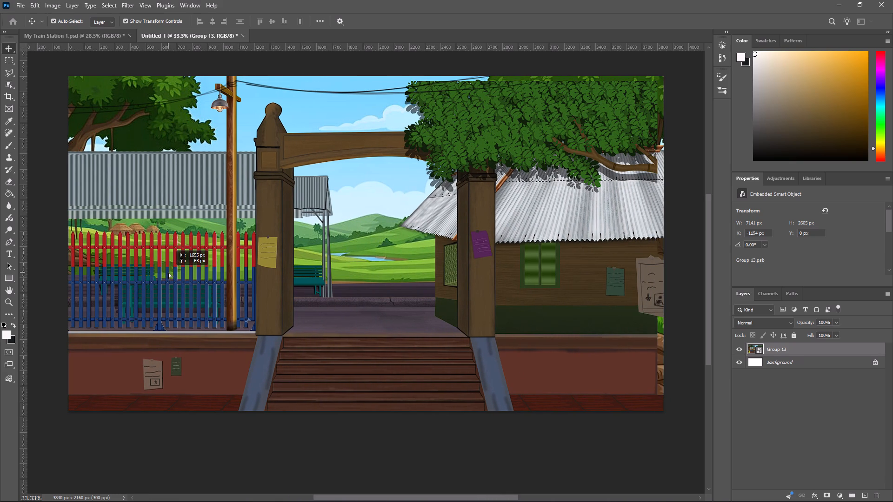
{"action": "left_click_drag", "start_coordinate": [168, 272], "coordinate": [176, 272]}
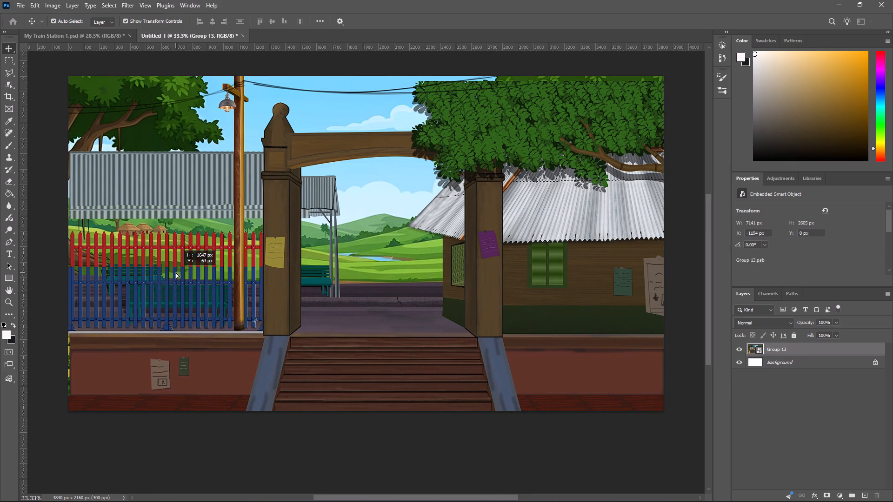
{"action": "left_click_drag", "start_coordinate": [176, 272], "coordinate": [176, 271]}
{"action": "left_click_drag", "start_coordinate": [194, 281], "coordinate": [194, 277]}
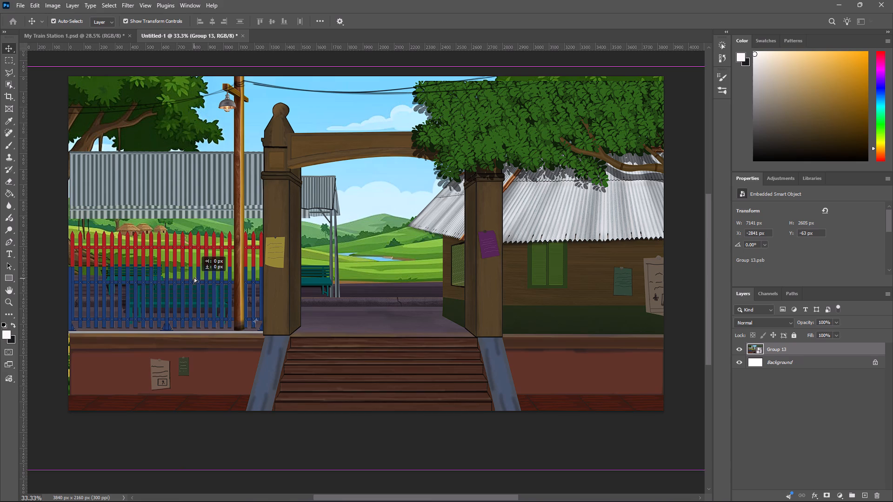
{"action": "left_click_drag", "start_coordinate": [194, 277], "coordinate": [194, 276]}
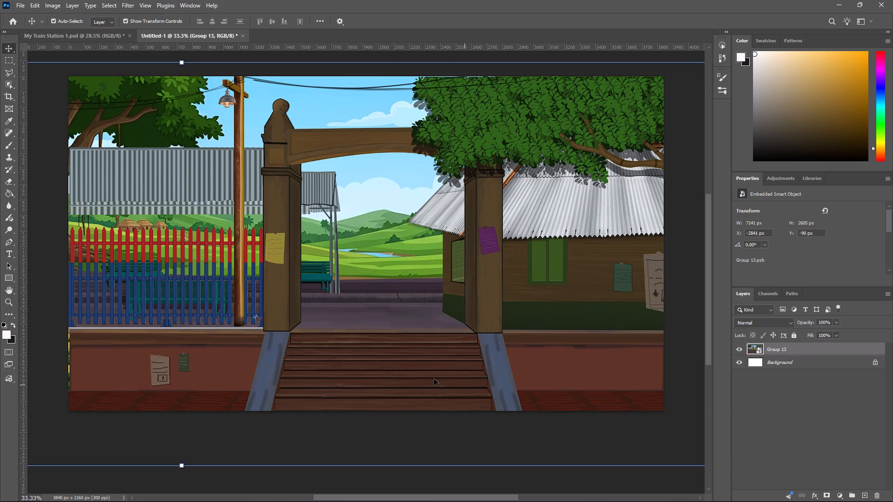
Nudge the station smart object horizontally to X -2850 px so the fence and wall meet the canvas edge.
{"action": "left_click", "coordinate": [417, 358]}
{"action": "key", "text": "Left"}
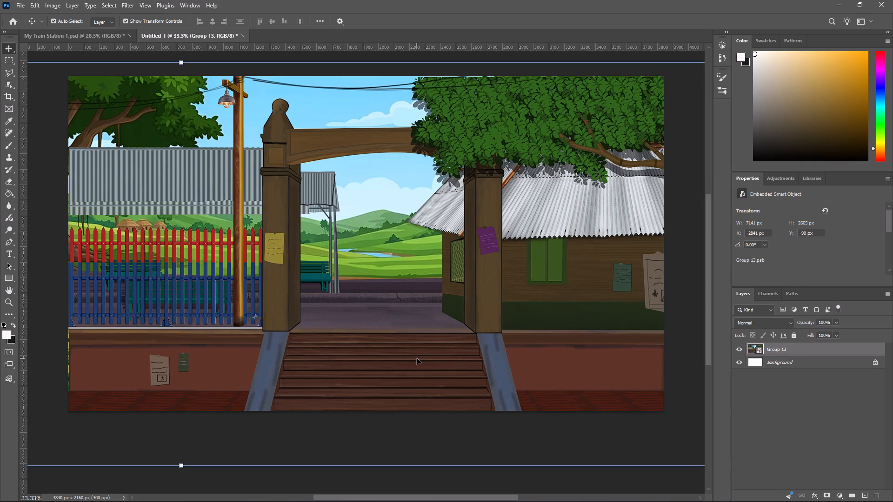
{"action": "key", "text": "Left"}
{"action": "key", "text": "Left"}
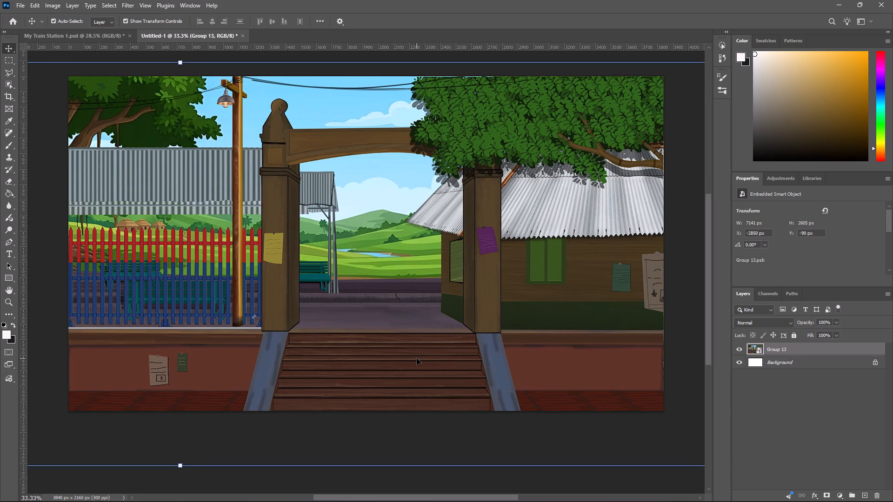
{"action": "key", "text": "Right"}
{"action": "key", "text": "Left"}
Nudge the station smart object to X -2847 px, Y -93 px and compare its framing with the My Train Station 1 document.
{"action": "key", "text": "Down"}
{"action": "key", "text": "Down"}
{"action": "key", "text": "Right"}
{"action": "key", "text": "Right"}
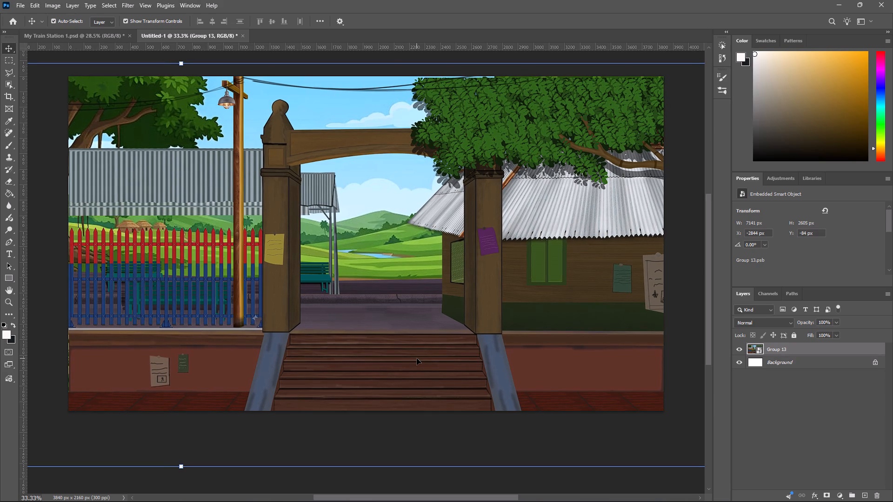
{"action": "key", "text": "Up"}
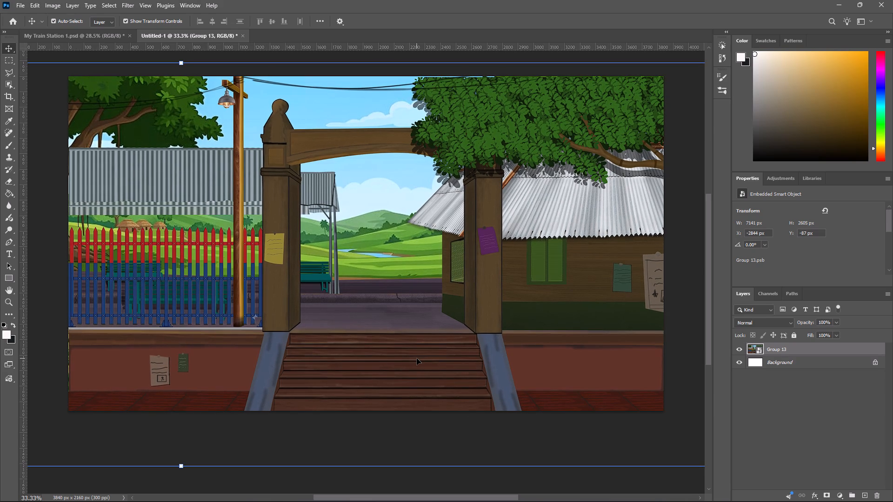
{"action": "key", "text": "Up"}
{"action": "key", "text": "Up"}
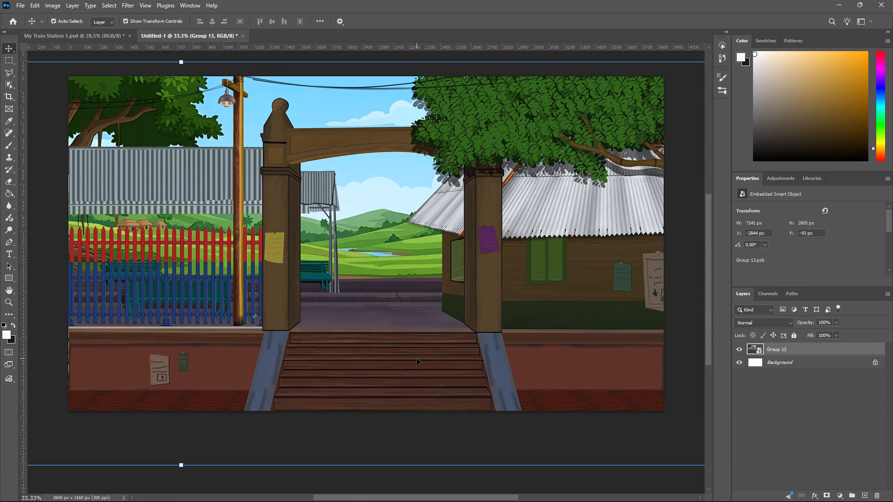
{"action": "key", "text": "Left"}
{"action": "key", "text": "Left"}
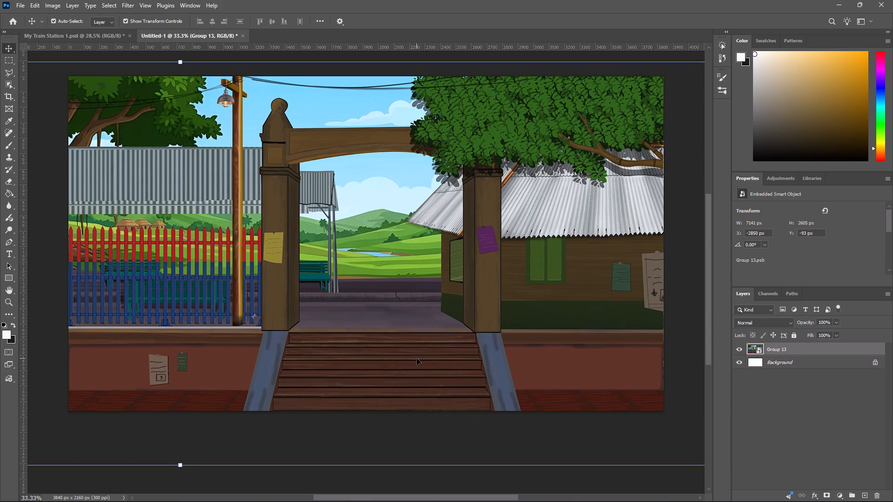
{"action": "key", "text": "Right"}
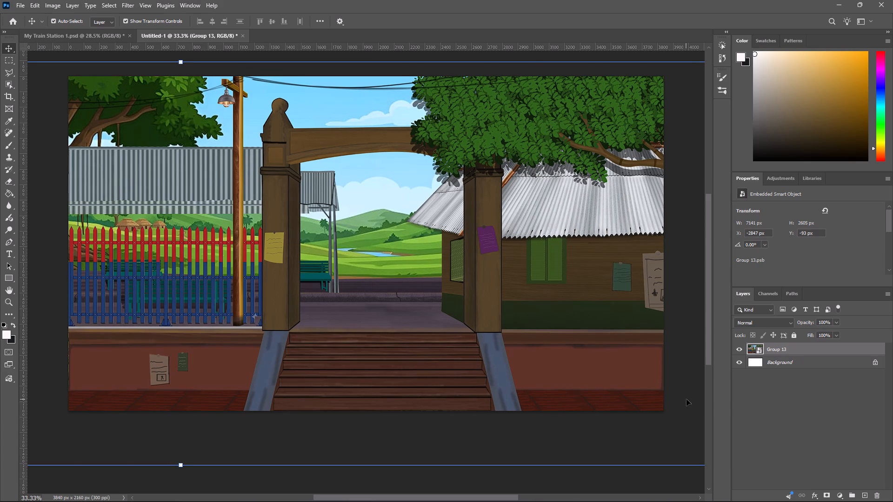
{"action": "left_click", "coordinate": [686, 399]}
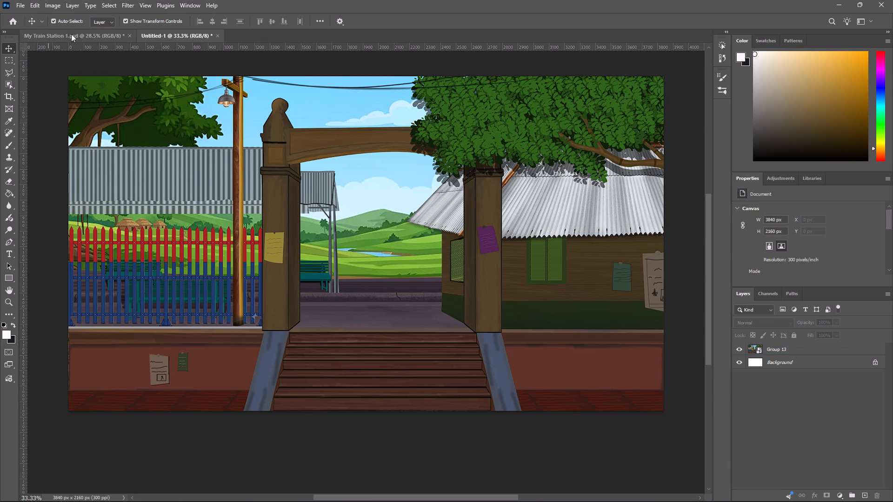
{"action": "left_click", "coordinate": [77, 37]}
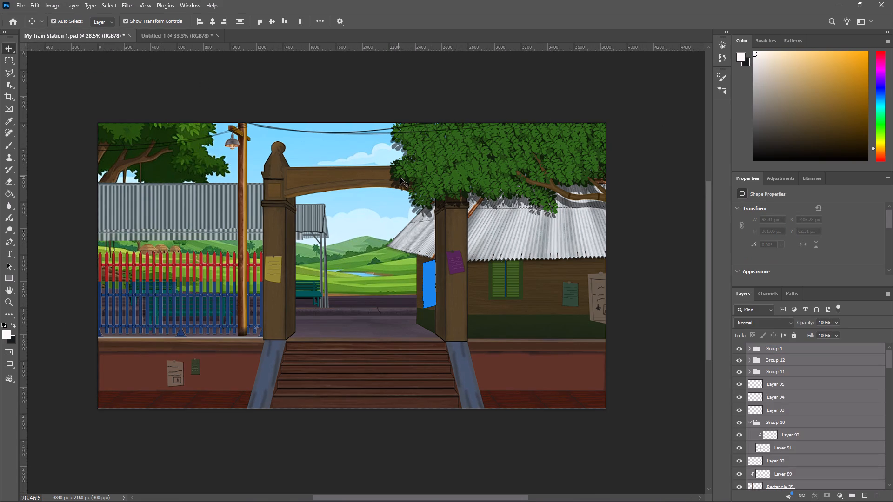
{"action": "left_click", "coordinate": [165, 37]}
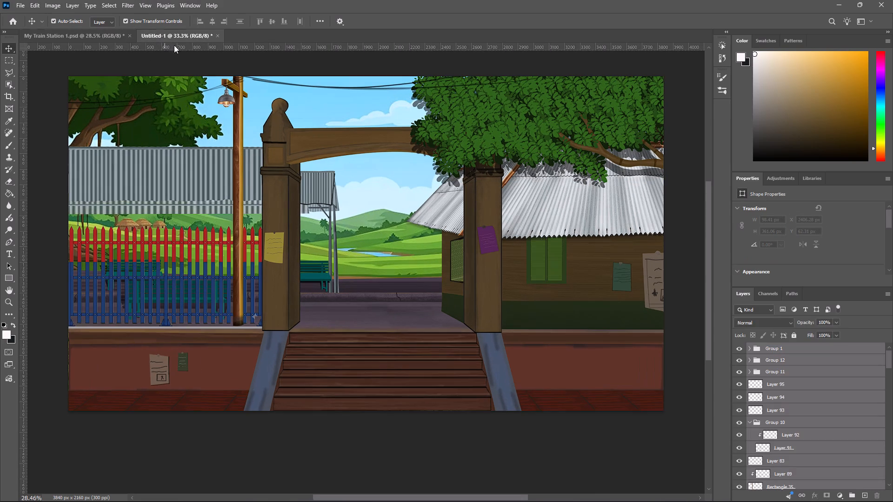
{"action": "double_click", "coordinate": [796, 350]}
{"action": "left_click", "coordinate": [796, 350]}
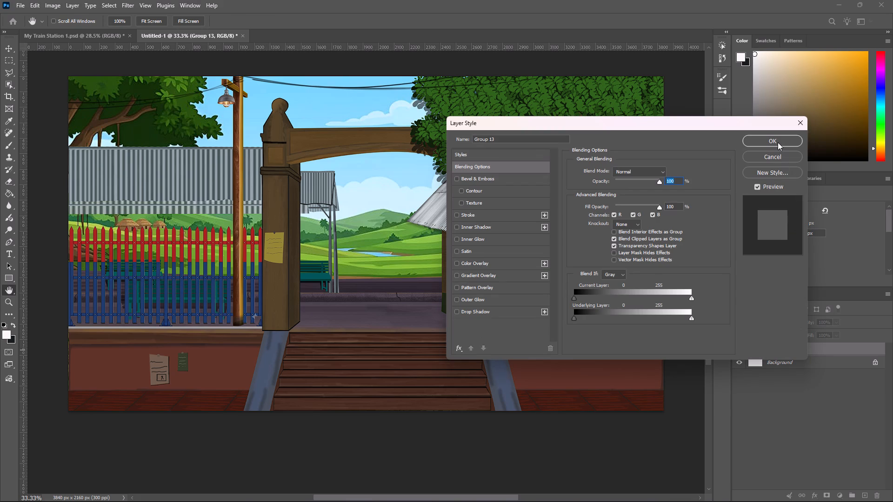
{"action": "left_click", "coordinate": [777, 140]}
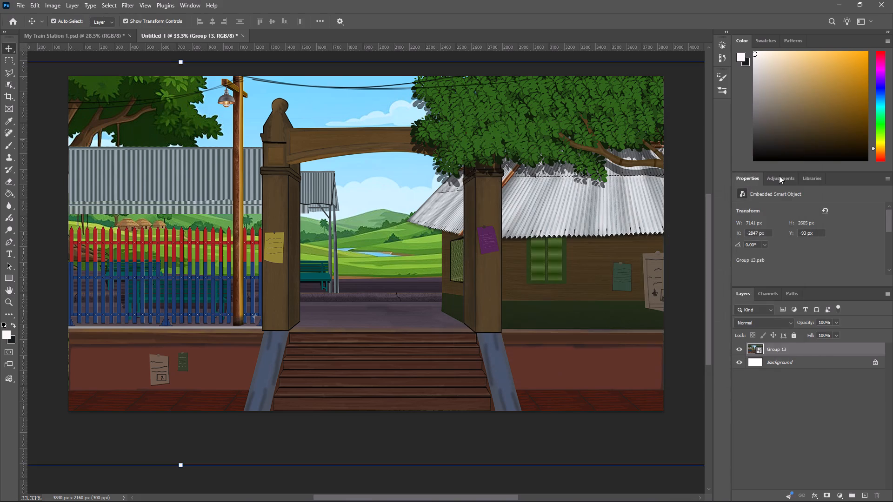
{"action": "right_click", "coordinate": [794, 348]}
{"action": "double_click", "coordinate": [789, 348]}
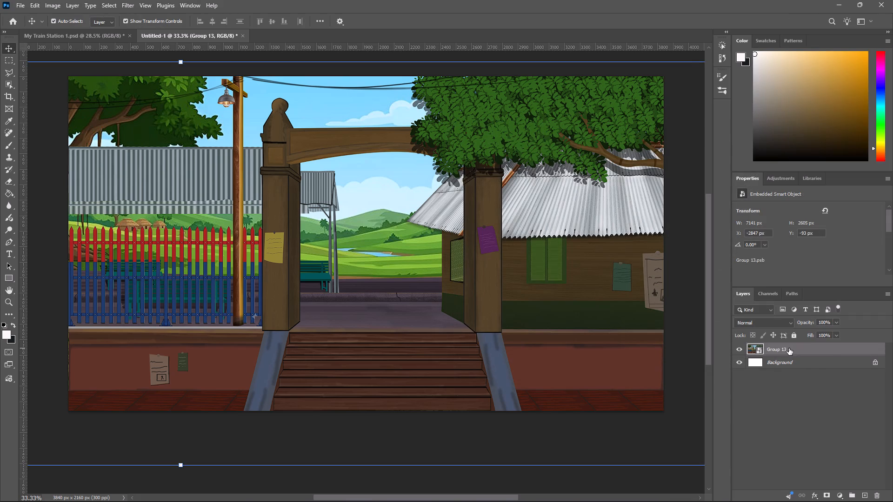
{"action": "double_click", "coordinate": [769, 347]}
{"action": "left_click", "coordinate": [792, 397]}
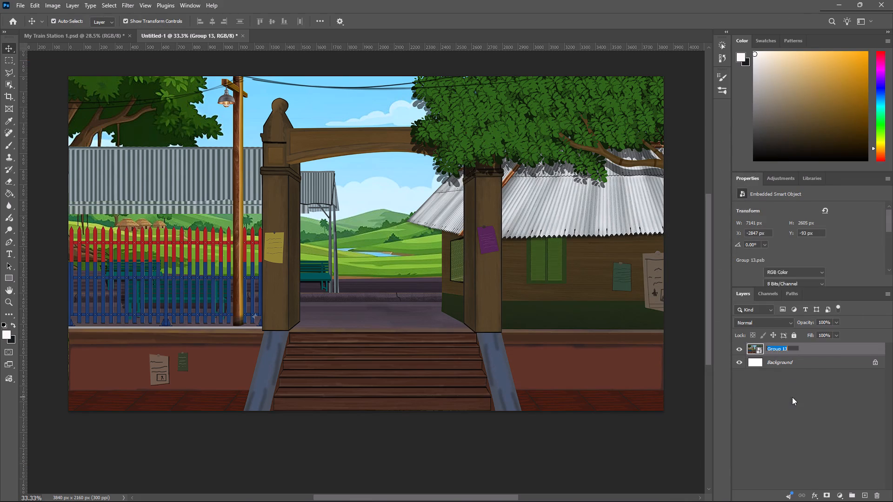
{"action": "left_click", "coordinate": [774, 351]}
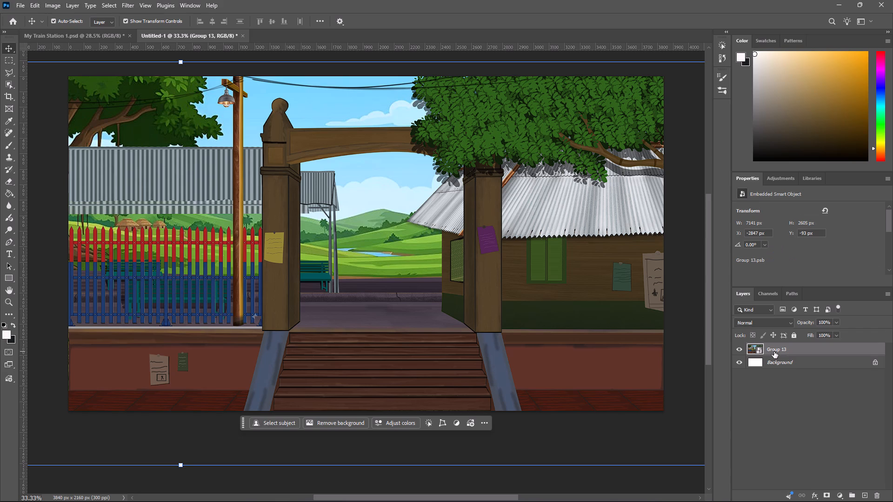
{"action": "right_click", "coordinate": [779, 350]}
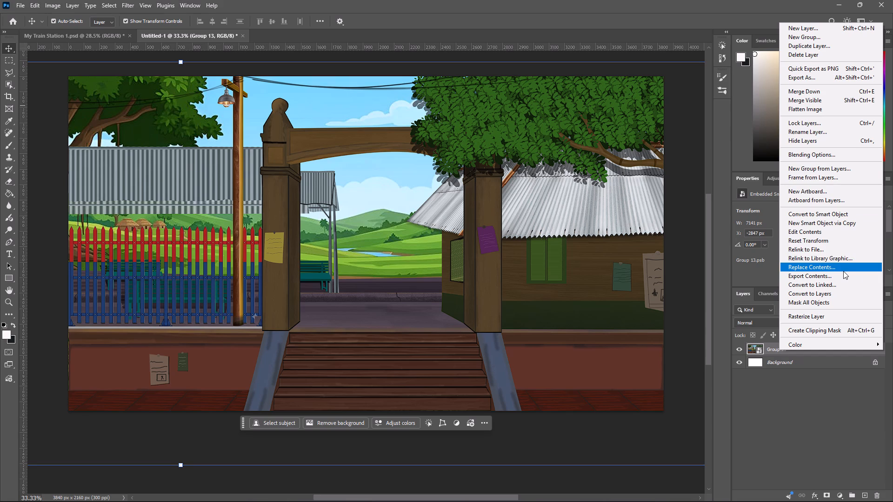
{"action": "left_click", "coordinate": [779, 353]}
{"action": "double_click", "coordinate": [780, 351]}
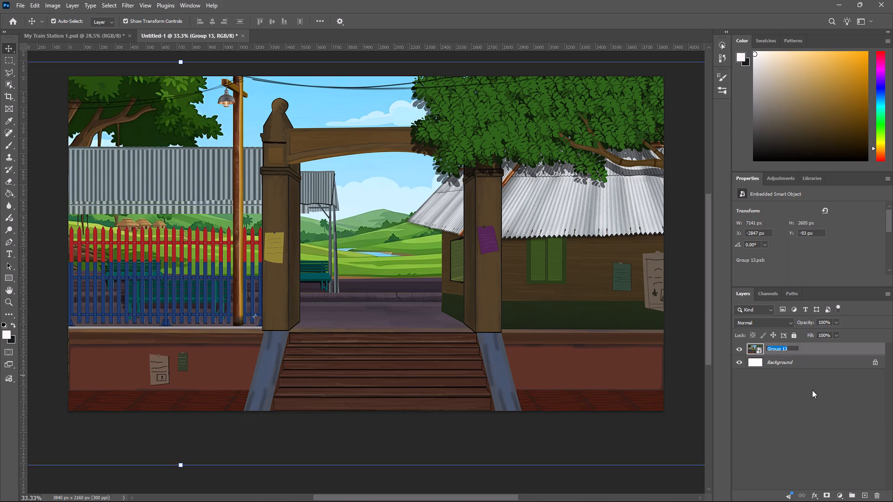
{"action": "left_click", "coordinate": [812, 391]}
Open the station smart object's contents and examine the layers inside its Group 13.
{"action": "double_click", "coordinate": [751, 351]}
{"action": "double_click", "coordinate": [751, 351]}
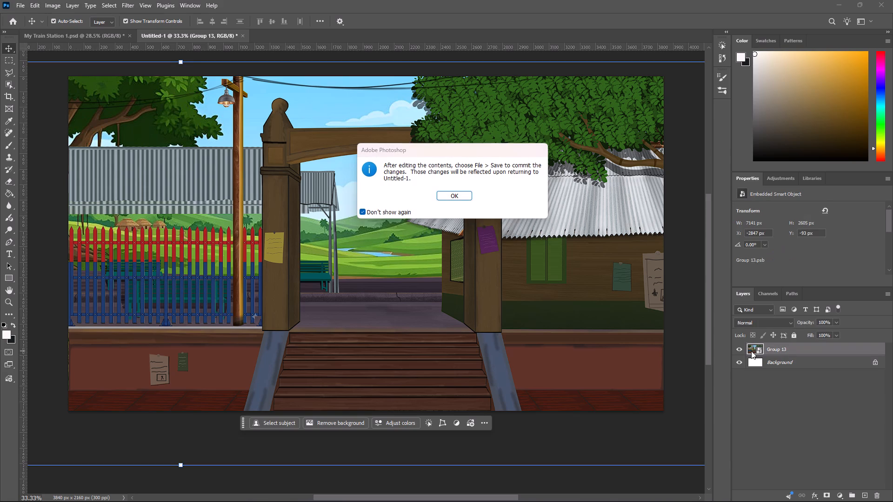
{"action": "left_click", "coordinate": [460, 209]}
{"action": "left_click", "coordinate": [461, 196]}
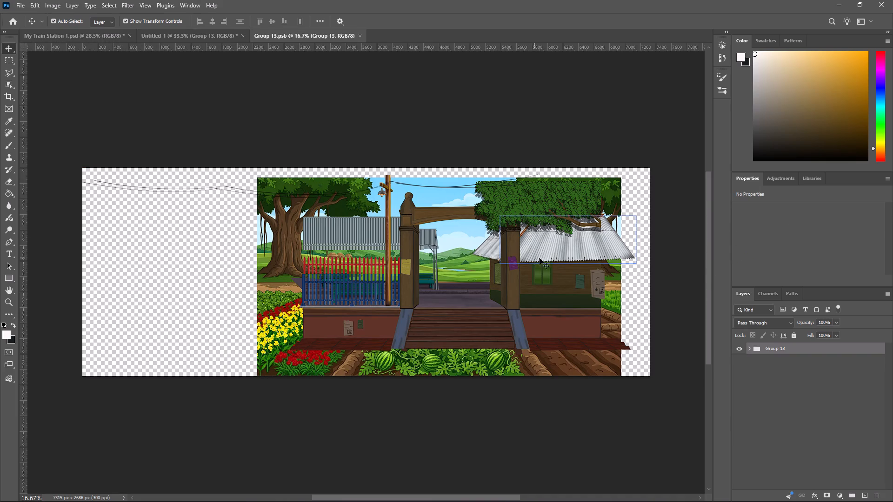
{"action": "left_click", "coordinate": [751, 348]}
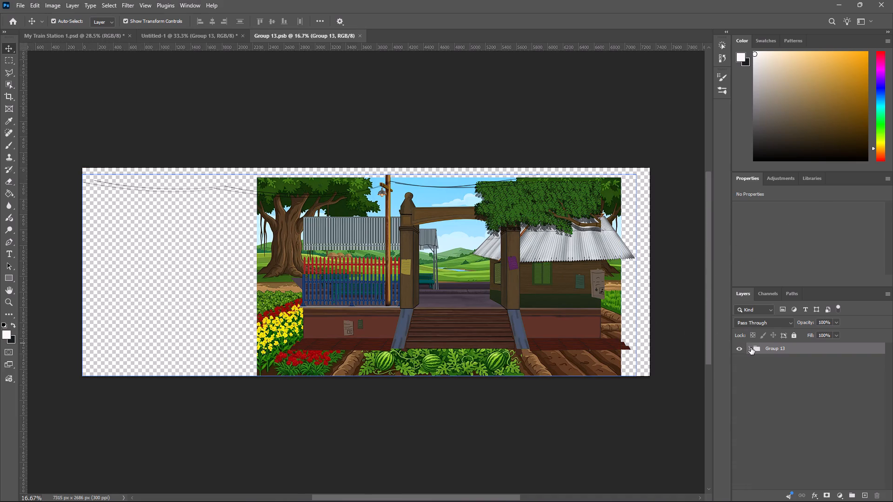
{"action": "left_click", "coordinate": [751, 348]}
{"action": "left_click", "coordinate": [751, 348]}
{"action": "scroll", "coordinate": [775, 384], "scroll_direction": "down", "scroll_amount": 6}
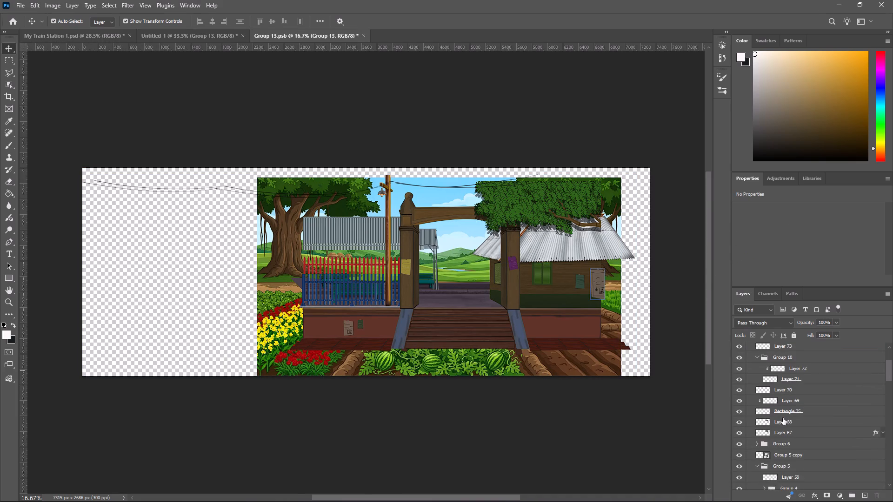
{"action": "scroll", "coordinate": [784, 436], "scroll_direction": "down", "scroll_amount": 15}
{"action": "scroll", "coordinate": [781, 450], "scroll_direction": "down", "scroll_amount": 9}
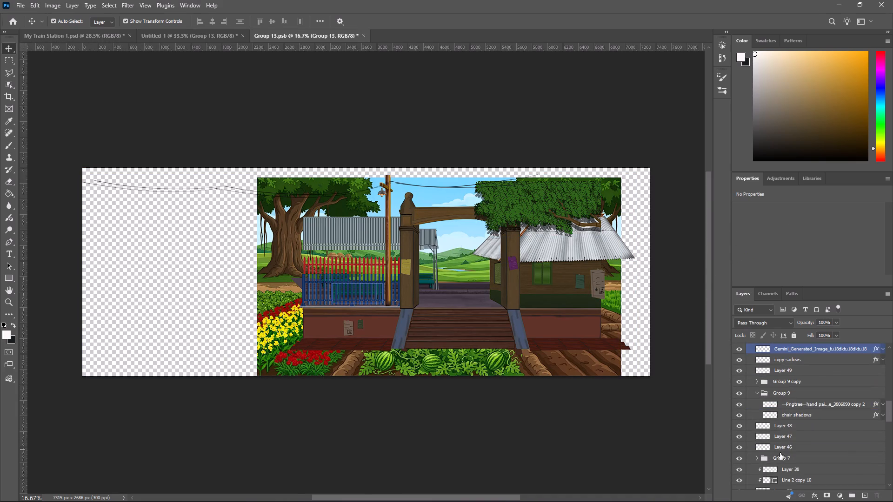
{"action": "scroll", "coordinate": [775, 432], "scroll_direction": "down", "scroll_amount": 15}
{"action": "scroll", "coordinate": [771, 416], "scroll_direction": "down", "scroll_amount": 8}
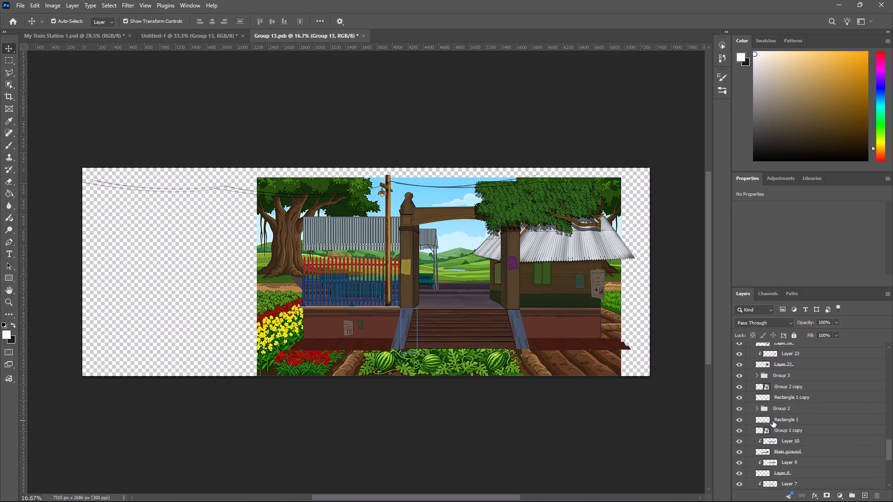
{"action": "scroll", "coordinate": [773, 421], "scroll_direction": "down", "scroll_amount": 16}
{"action": "scroll", "coordinate": [775, 431], "scroll_direction": "up", "scroll_amount": 6}
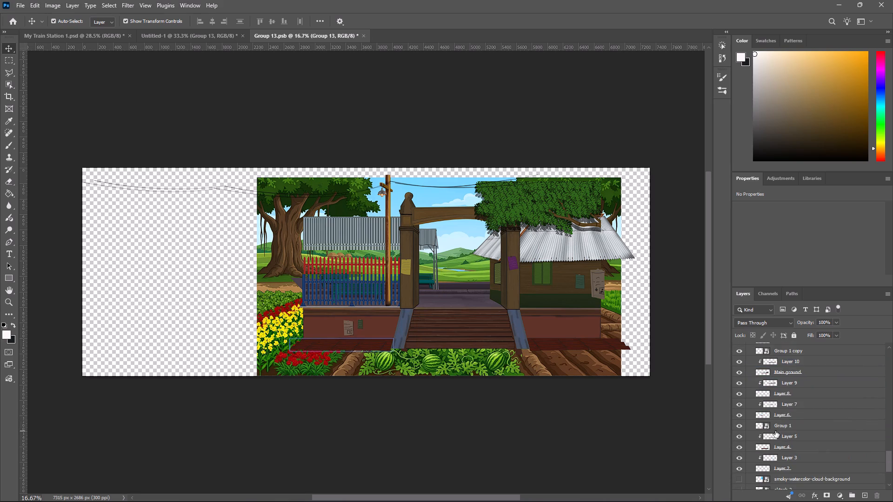
{"action": "scroll", "coordinate": [775, 431], "scroll_direction": "up", "scroll_amount": 6}
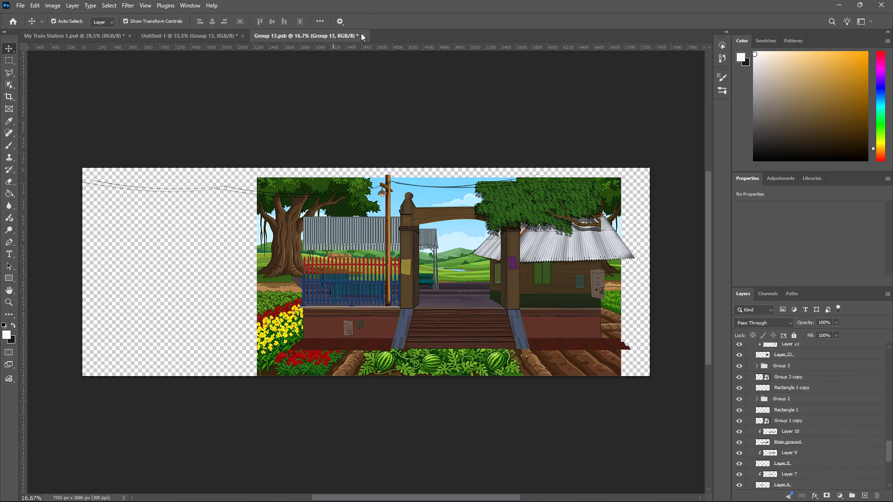
Return to Untitled-1 and close the Group 13.psb contents document.
{"action": "left_click", "coordinate": [207, 40]}
{"action": "left_click", "coordinate": [514, 254]}
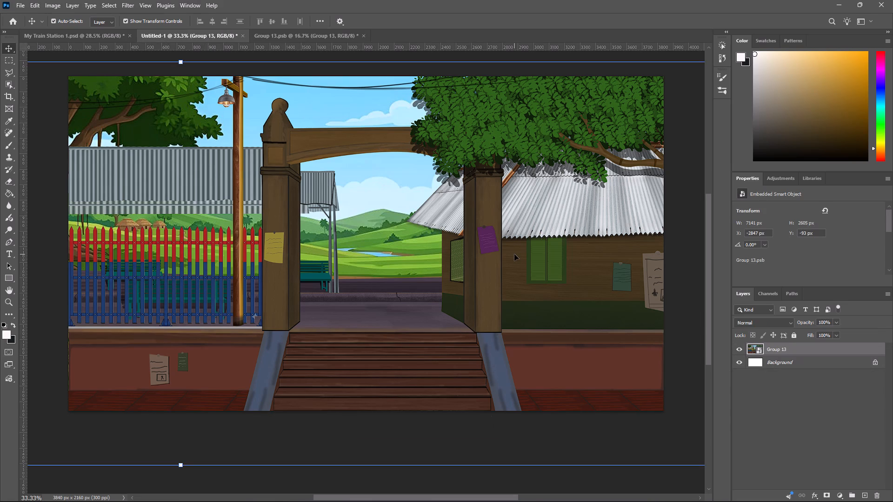
{"action": "left_click", "coordinate": [365, 36]}
{"action": "left_click", "coordinate": [432, 186]}
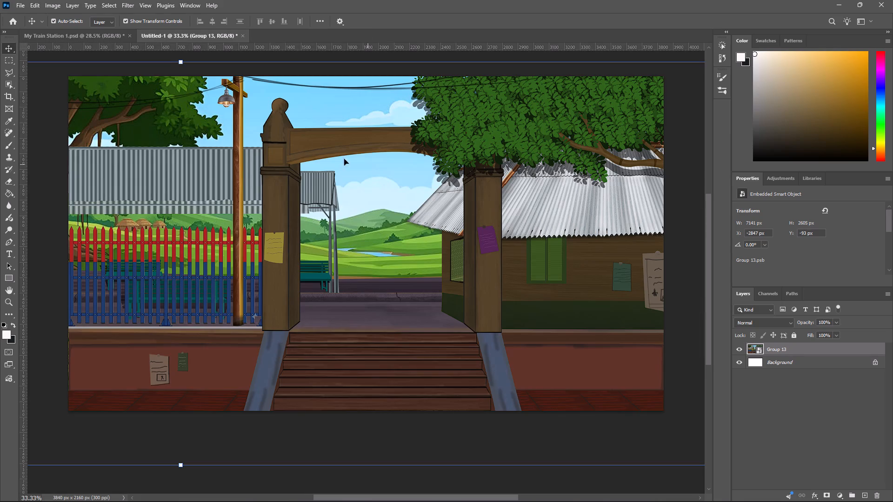
Nudge the station smart object horizontally to X -2850 px.
{"action": "left_click", "coordinate": [306, 176]}
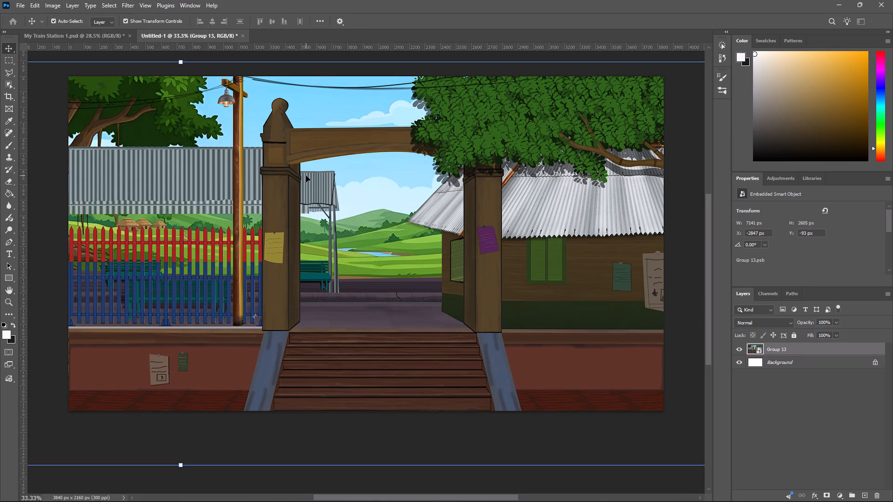
{"action": "key", "text": "Left"}
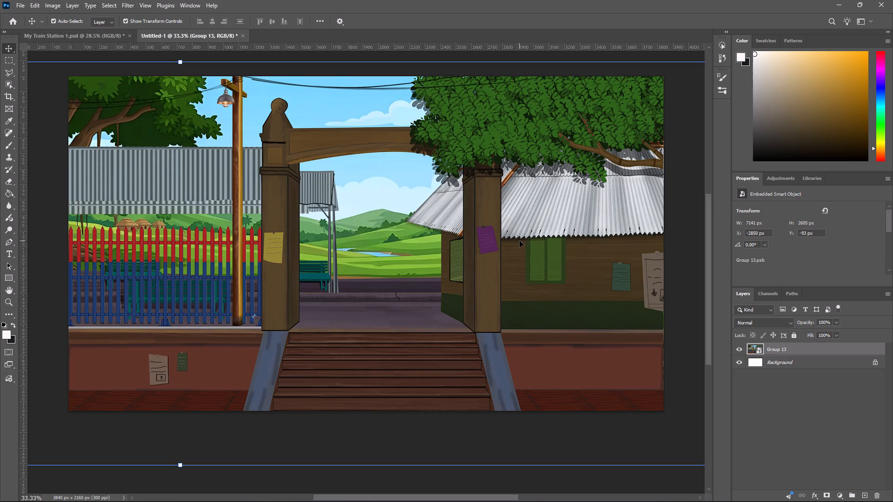
Scale the station smart object proportionally to 100.79% so it covers the canvas edges, and deselect it.
{"action": "scroll", "coordinate": [518, 244], "scroll_direction": "down", "scroll_amount": 6, "text": "alt"}
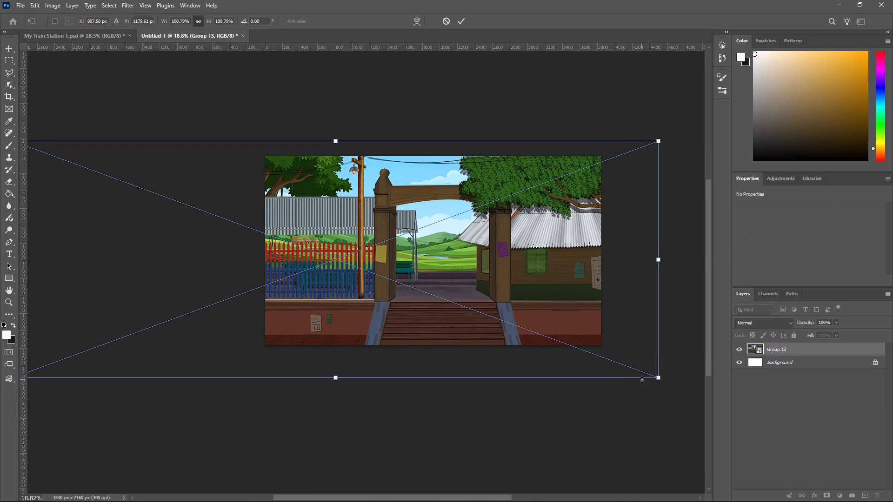
{"action": "left_click", "coordinate": [633, 400]}
{"action": "scroll", "coordinate": [442, 363], "scroll_direction": "up", "scroll_amount": 6, "text": "alt"}
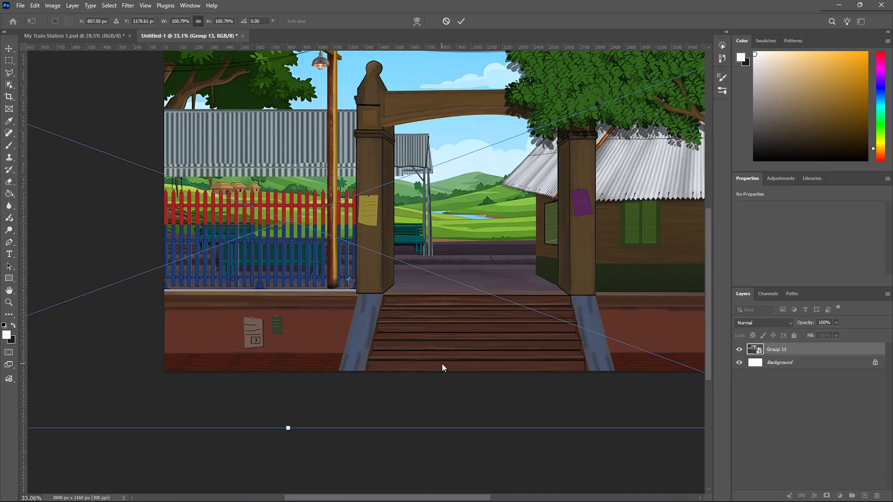
{"action": "scroll", "coordinate": [442, 363], "scroll_direction": "up", "scroll_amount": 4}
{"action": "scroll", "coordinate": [445, 244], "scroll_direction": "up", "scroll_amount": 4}
{"action": "key", "text": "space"}
{"action": "left_click", "coordinate": [461, 310]}
{"action": "scroll", "coordinate": [442, 232], "scroll_direction": "down", "scroll_amount": 5, "text": "alt"}
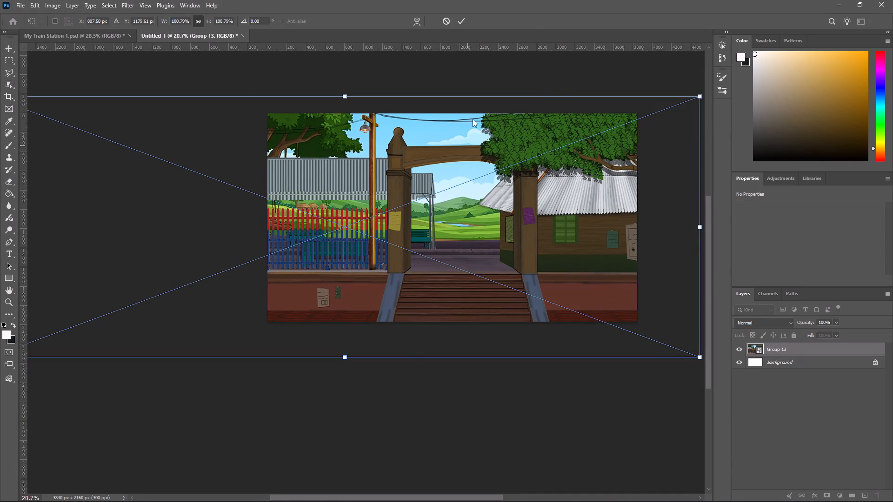
{"action": "left_click", "coordinate": [592, 73]}
{"action": "left_click", "coordinate": [766, 406]}
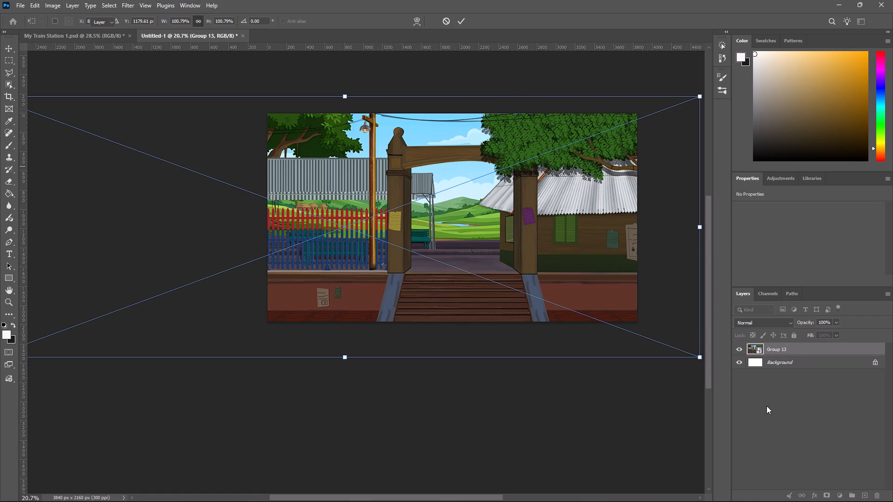
{"action": "left_click_drag", "start_coordinate": [230, 67], "coordinate": [663, 382]}
{"action": "left_click", "coordinate": [775, 407]}
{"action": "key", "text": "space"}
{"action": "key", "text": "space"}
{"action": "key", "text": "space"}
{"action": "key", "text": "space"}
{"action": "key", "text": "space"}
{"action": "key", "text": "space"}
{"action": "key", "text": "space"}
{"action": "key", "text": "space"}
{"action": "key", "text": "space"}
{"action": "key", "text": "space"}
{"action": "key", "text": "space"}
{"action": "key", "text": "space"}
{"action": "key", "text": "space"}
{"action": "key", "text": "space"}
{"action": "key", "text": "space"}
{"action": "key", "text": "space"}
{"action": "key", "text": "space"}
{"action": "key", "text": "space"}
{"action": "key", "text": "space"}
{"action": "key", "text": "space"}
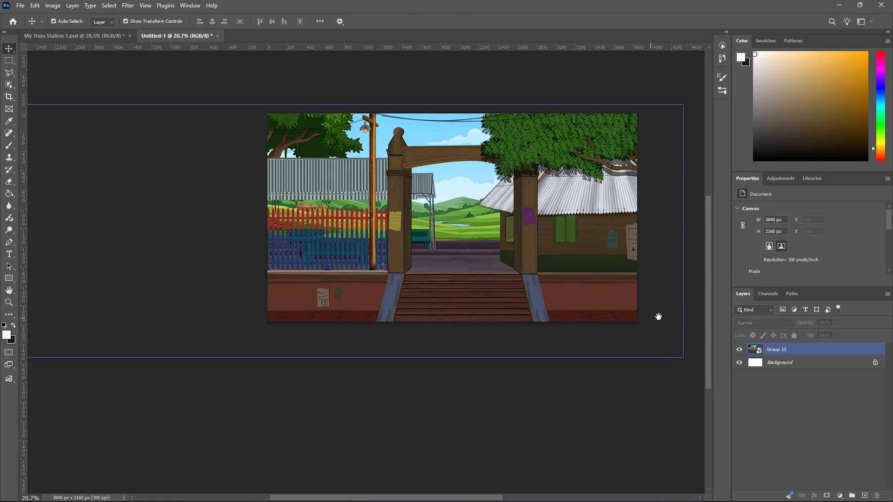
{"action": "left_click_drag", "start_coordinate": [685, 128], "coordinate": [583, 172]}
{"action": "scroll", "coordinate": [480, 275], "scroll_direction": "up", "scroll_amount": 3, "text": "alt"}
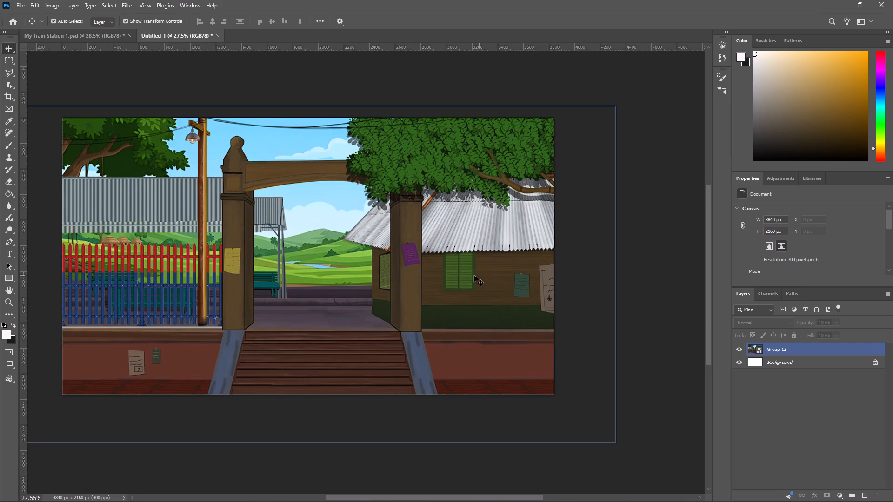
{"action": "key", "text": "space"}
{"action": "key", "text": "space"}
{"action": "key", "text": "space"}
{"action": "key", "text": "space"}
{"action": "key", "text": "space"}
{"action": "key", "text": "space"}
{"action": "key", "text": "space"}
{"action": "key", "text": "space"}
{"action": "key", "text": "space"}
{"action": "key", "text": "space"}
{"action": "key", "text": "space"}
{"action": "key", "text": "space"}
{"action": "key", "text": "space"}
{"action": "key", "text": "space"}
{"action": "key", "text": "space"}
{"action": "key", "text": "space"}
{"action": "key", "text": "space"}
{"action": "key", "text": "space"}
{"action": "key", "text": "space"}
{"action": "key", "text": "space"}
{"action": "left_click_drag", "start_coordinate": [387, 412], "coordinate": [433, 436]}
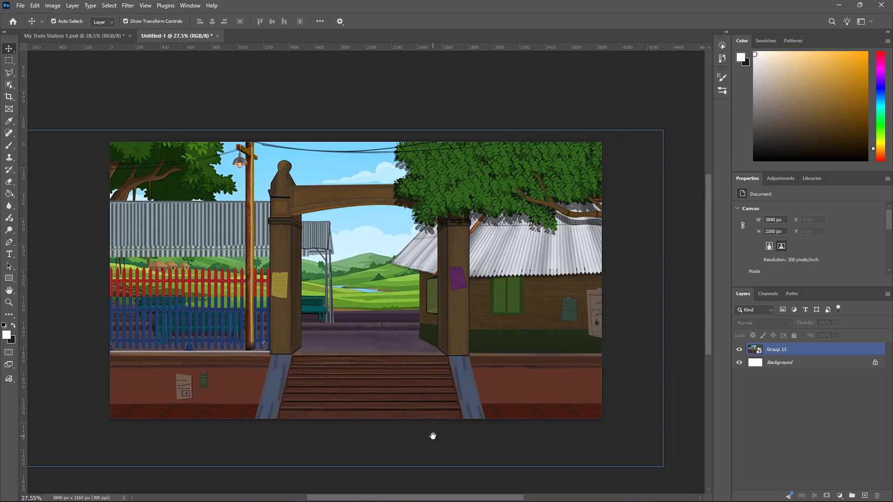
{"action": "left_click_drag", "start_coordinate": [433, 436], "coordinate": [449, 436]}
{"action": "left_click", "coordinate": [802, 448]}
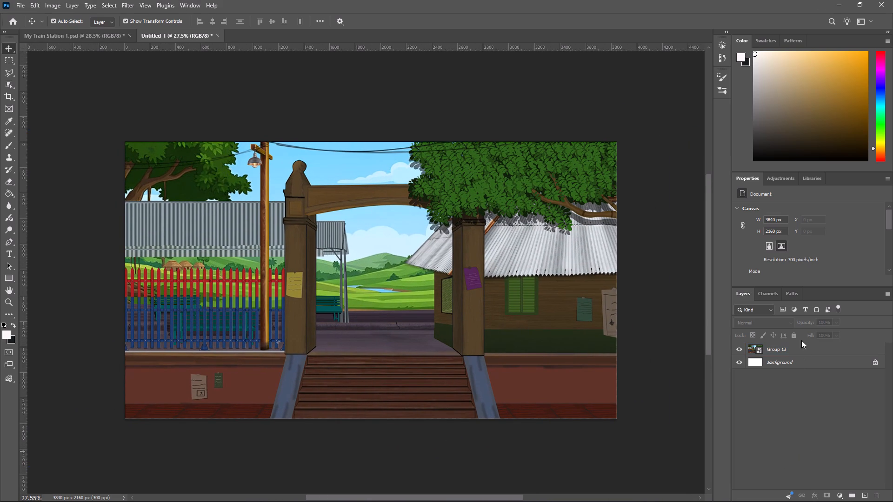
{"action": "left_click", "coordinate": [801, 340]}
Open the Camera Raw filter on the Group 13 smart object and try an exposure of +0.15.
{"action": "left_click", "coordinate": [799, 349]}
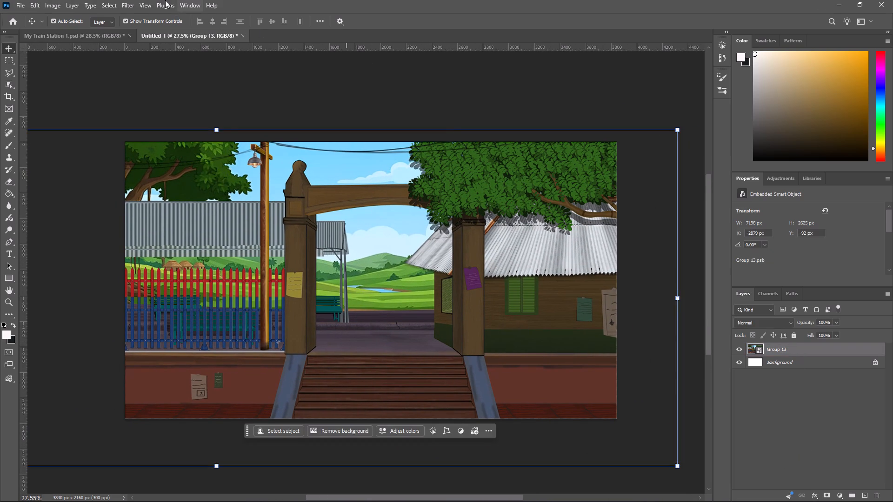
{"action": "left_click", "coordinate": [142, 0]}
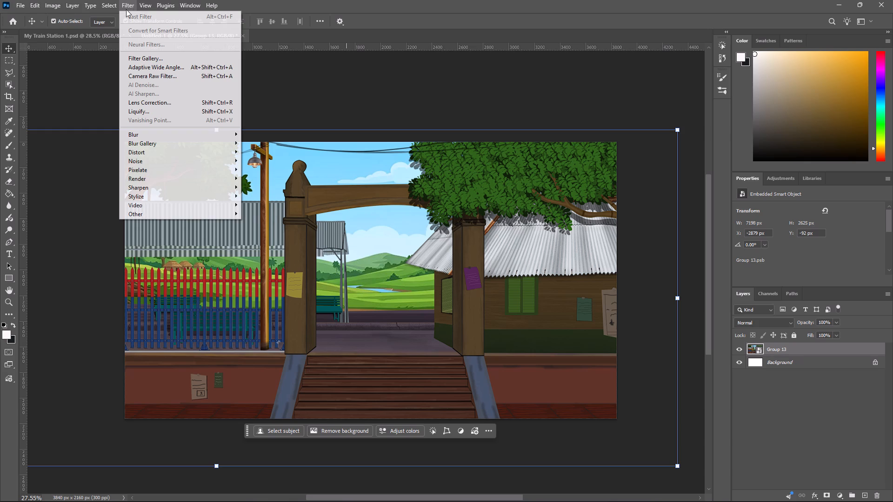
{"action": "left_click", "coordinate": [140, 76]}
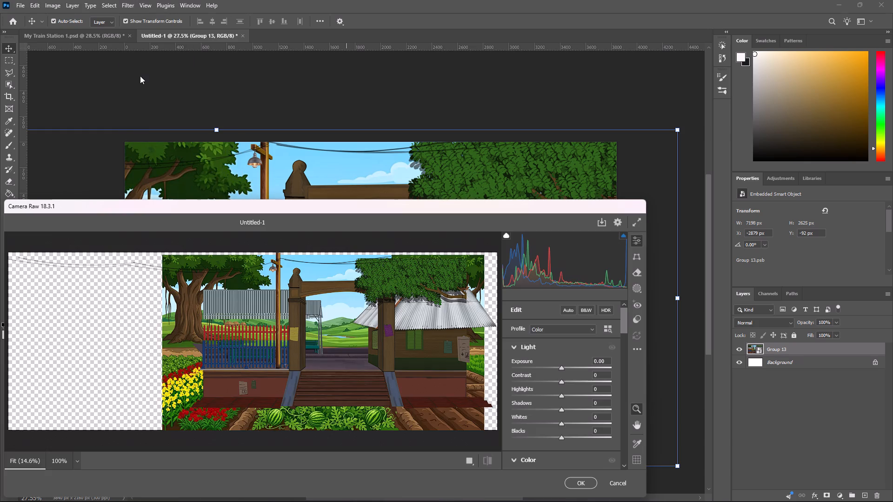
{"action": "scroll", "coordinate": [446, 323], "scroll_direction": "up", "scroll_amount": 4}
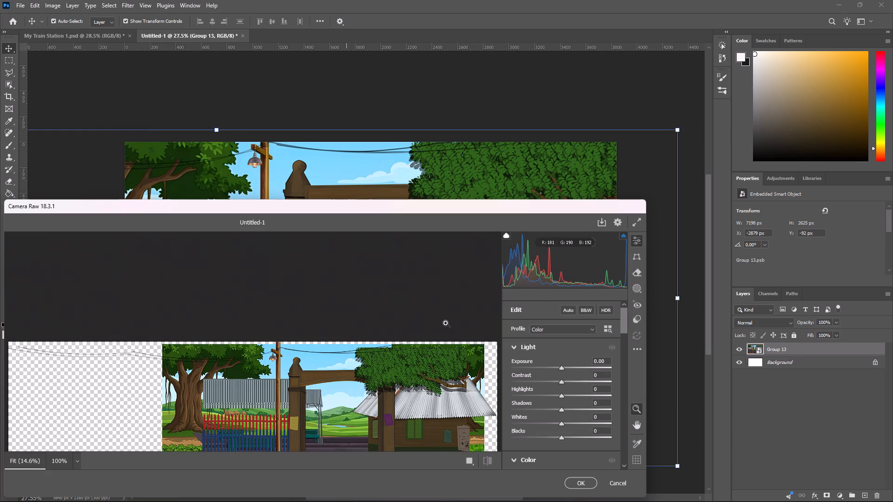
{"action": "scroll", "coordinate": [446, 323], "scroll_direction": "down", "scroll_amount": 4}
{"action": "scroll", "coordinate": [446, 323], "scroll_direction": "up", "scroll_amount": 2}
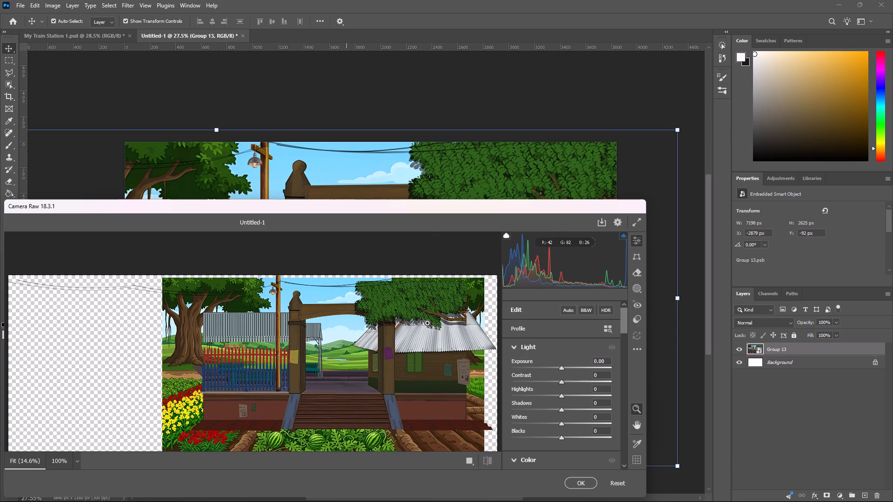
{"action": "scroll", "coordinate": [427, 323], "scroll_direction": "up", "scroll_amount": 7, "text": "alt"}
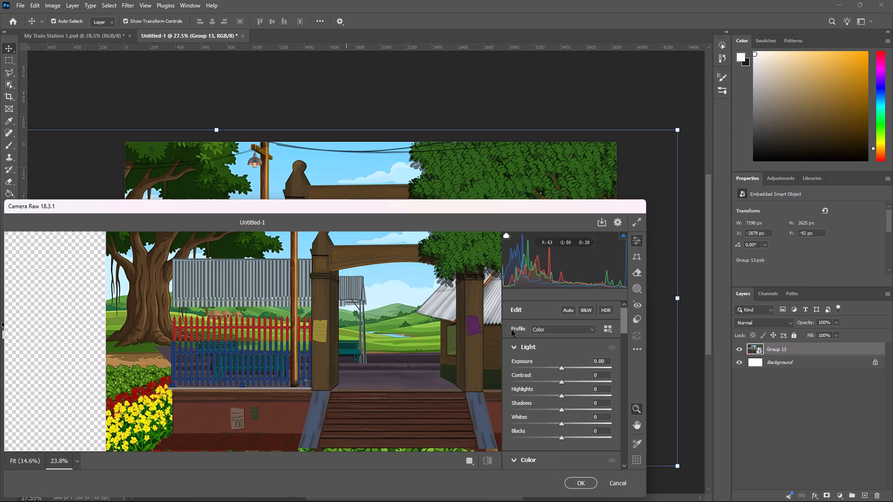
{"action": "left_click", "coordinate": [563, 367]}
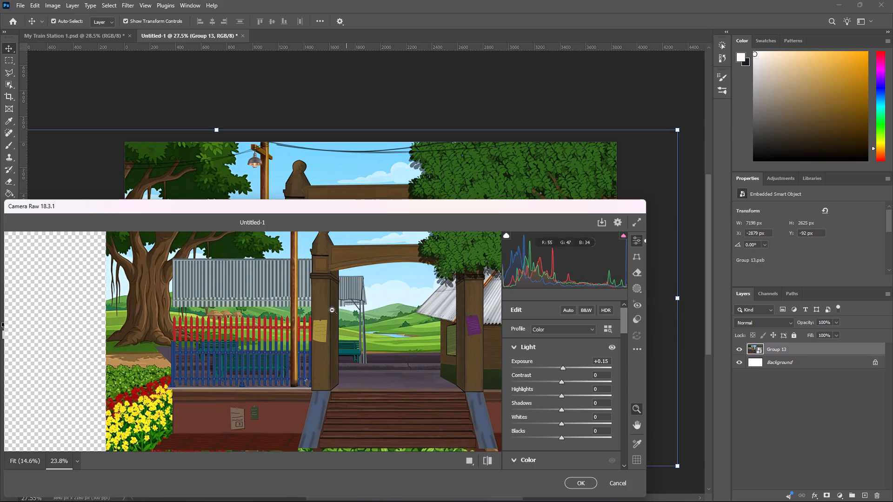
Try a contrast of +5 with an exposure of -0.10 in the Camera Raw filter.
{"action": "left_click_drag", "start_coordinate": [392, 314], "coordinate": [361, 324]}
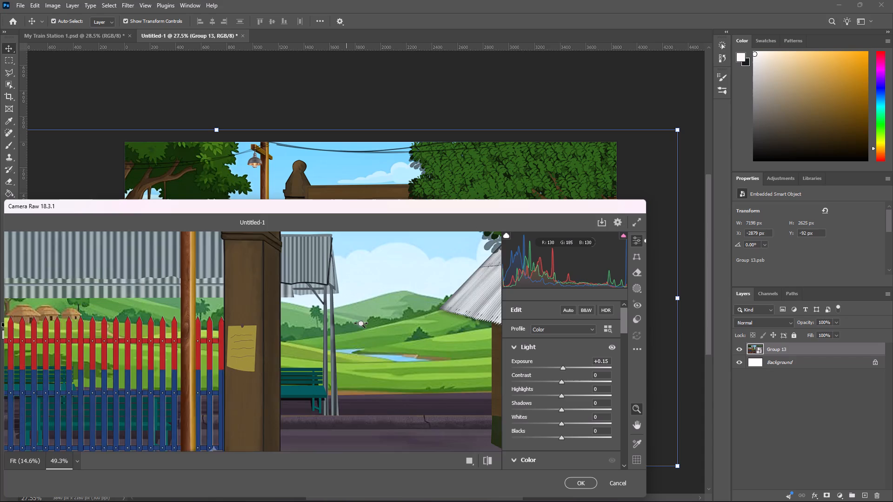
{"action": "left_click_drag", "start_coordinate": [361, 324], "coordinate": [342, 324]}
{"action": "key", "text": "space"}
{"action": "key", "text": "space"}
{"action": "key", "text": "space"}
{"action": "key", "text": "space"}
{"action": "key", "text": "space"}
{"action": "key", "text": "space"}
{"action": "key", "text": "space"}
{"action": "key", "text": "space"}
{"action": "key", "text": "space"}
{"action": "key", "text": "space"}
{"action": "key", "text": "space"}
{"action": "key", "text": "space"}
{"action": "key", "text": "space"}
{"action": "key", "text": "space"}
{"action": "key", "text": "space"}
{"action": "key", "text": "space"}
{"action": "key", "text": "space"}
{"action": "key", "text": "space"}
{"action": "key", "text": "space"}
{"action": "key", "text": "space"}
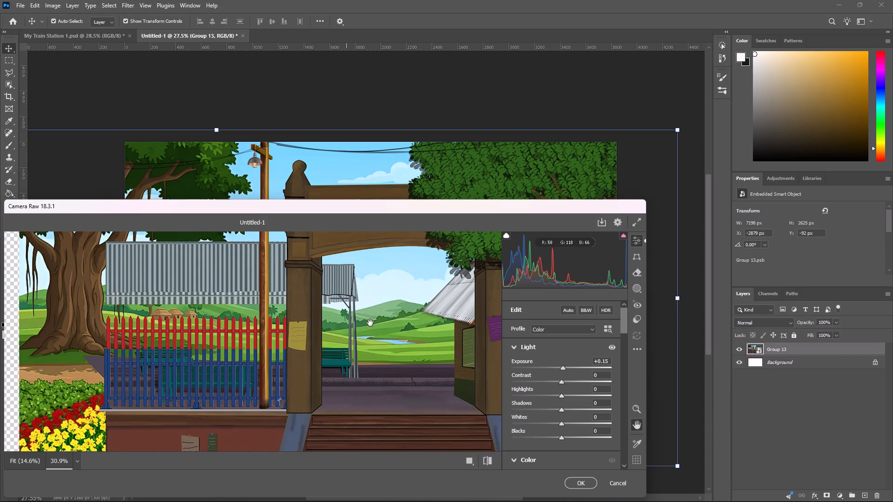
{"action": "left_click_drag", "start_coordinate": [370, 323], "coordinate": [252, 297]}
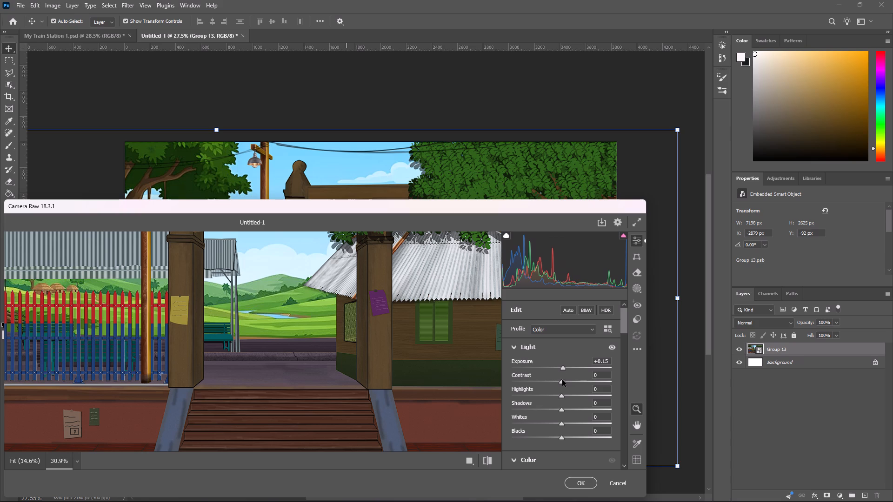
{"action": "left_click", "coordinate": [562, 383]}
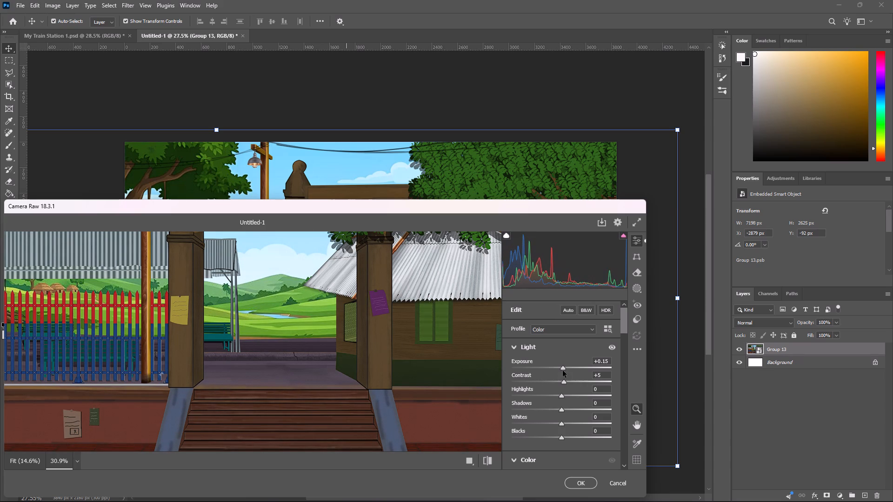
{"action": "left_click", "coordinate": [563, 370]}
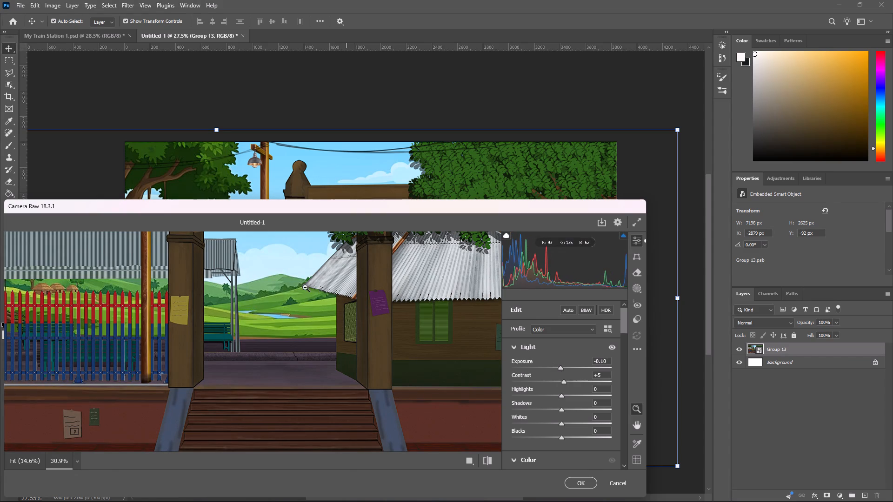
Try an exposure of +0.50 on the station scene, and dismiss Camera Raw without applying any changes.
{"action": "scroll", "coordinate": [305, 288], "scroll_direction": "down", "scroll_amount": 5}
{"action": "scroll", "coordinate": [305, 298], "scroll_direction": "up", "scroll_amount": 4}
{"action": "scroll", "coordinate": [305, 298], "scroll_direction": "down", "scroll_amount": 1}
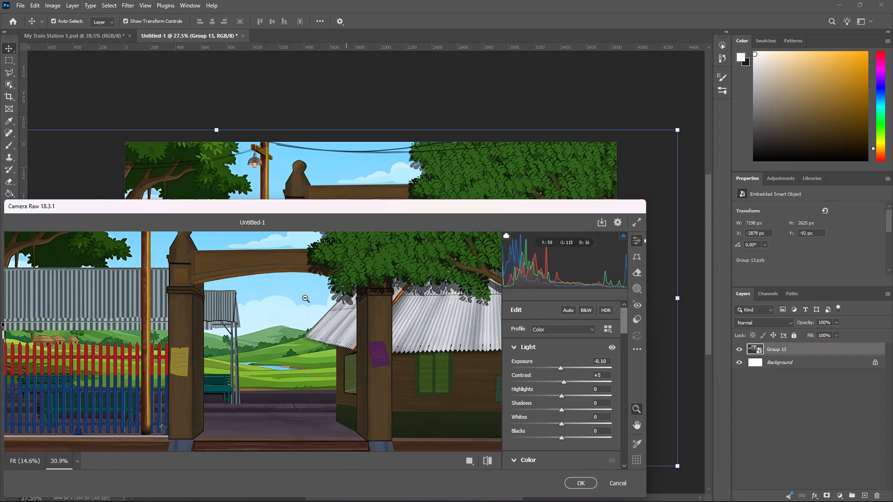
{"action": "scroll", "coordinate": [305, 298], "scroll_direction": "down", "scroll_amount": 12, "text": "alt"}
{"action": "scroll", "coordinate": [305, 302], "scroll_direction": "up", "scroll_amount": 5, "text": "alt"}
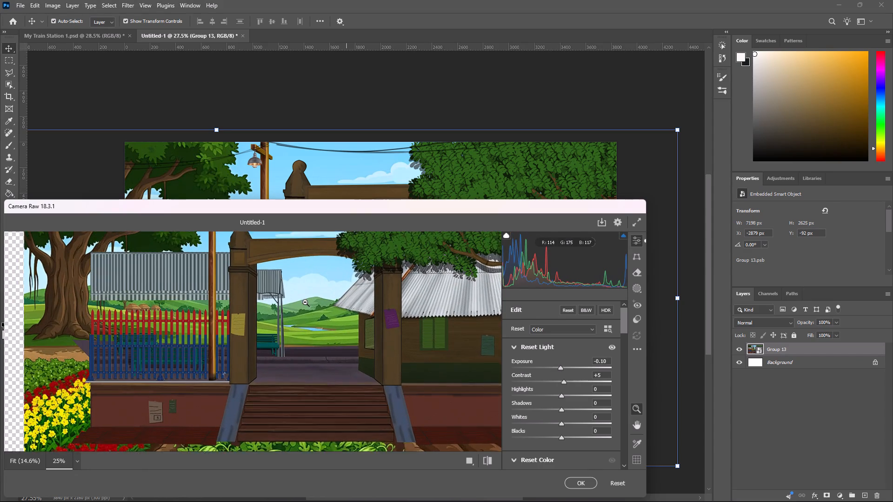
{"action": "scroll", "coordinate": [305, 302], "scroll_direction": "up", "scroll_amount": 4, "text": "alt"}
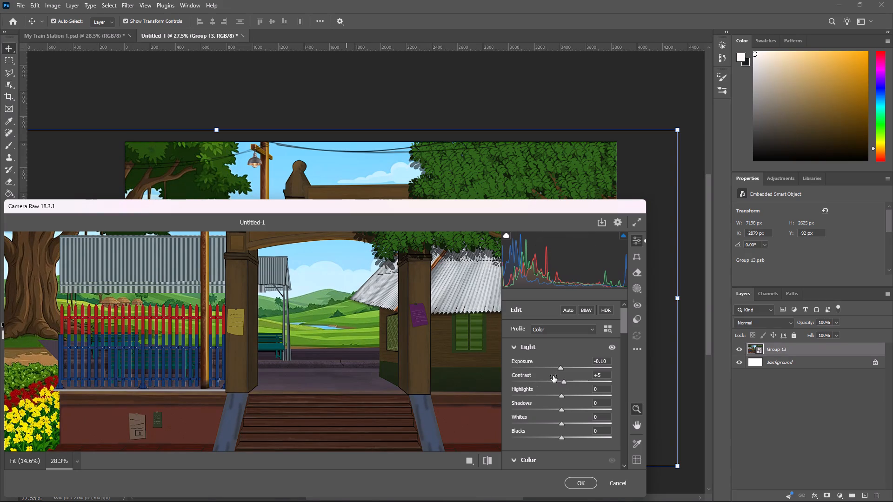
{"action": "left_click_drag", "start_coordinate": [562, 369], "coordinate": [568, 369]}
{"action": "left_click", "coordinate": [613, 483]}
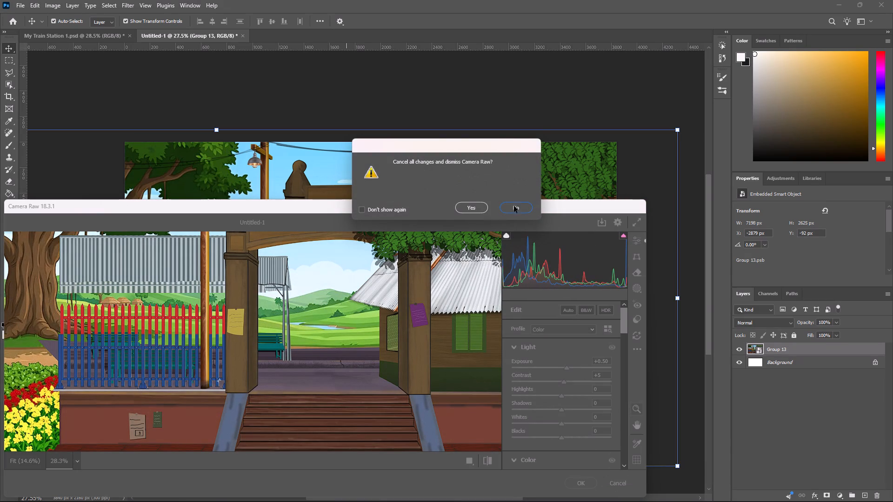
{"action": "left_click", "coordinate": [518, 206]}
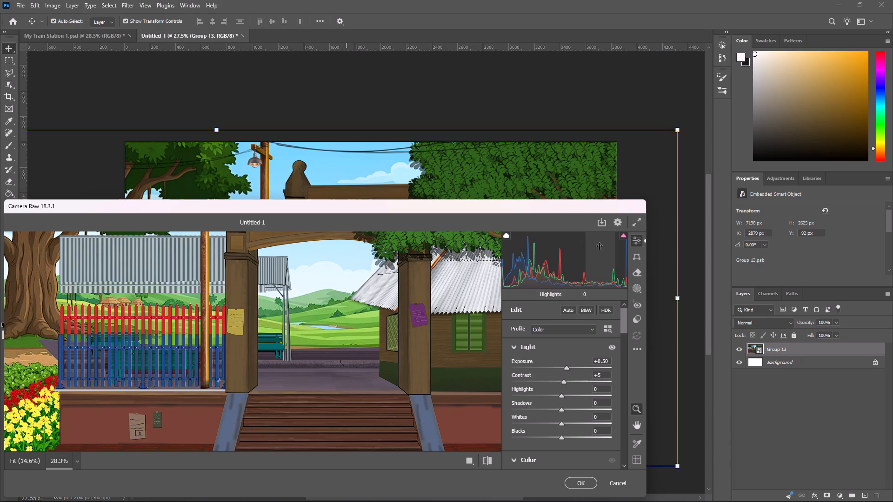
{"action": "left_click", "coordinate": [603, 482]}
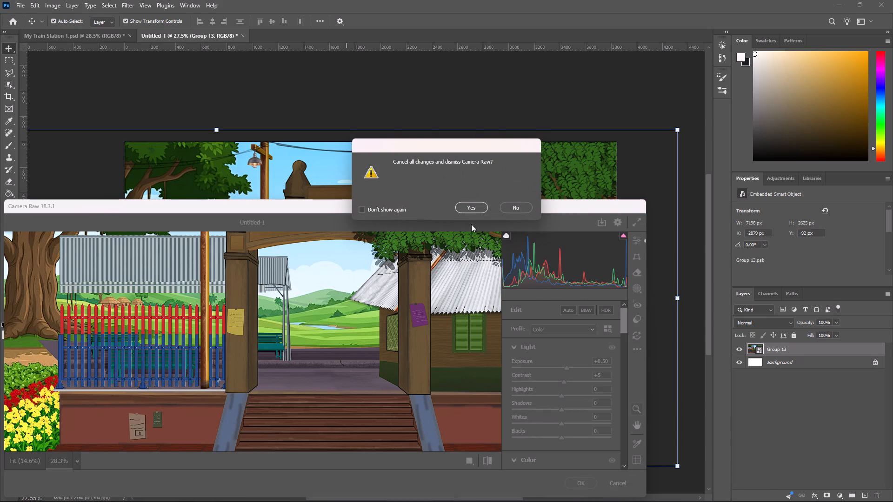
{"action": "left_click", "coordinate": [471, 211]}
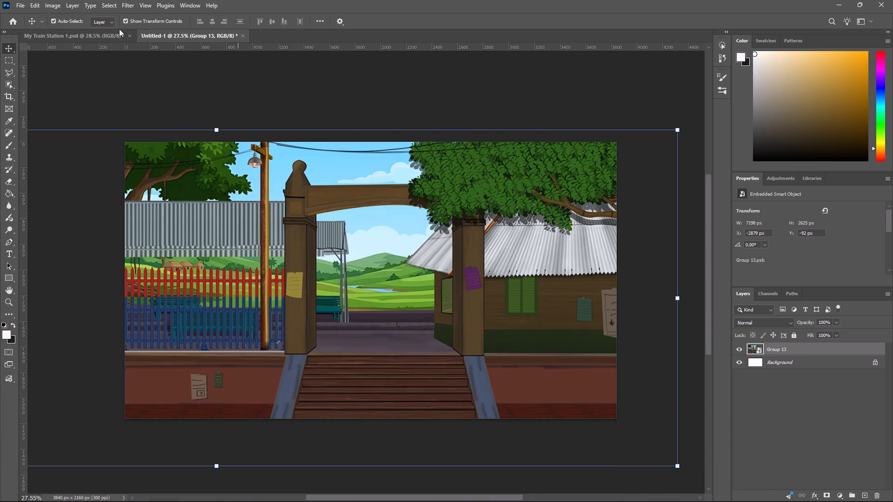
In My Train Station 1.psd, select every layer from Layer 0 up to Group 1, lock them all, and clear the selection.
{"action": "left_click", "coordinate": [94, 31]}
{"action": "scroll", "coordinate": [792, 378], "scroll_direction": "down", "scroll_amount": 8}
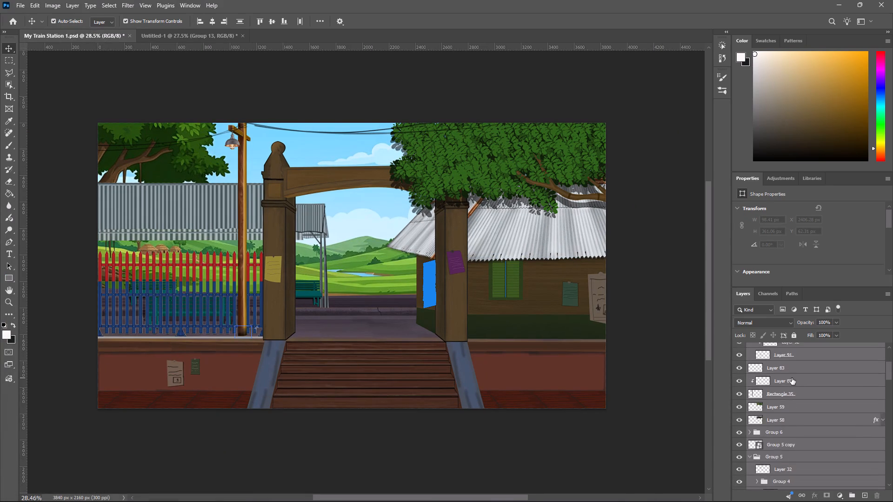
{"action": "scroll", "coordinate": [791, 381], "scroll_direction": "down", "scroll_amount": 12}
{"action": "left_click", "coordinate": [658, 411]}
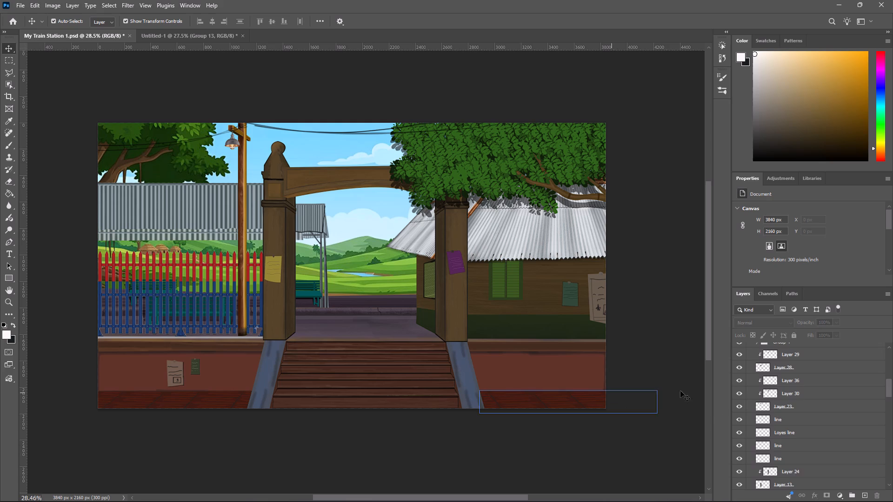
{"action": "scroll", "coordinate": [834, 390], "scroll_direction": "down", "scroll_amount": 13}
{"action": "scroll", "coordinate": [824, 420], "scroll_direction": "down", "scroll_amount": 17}
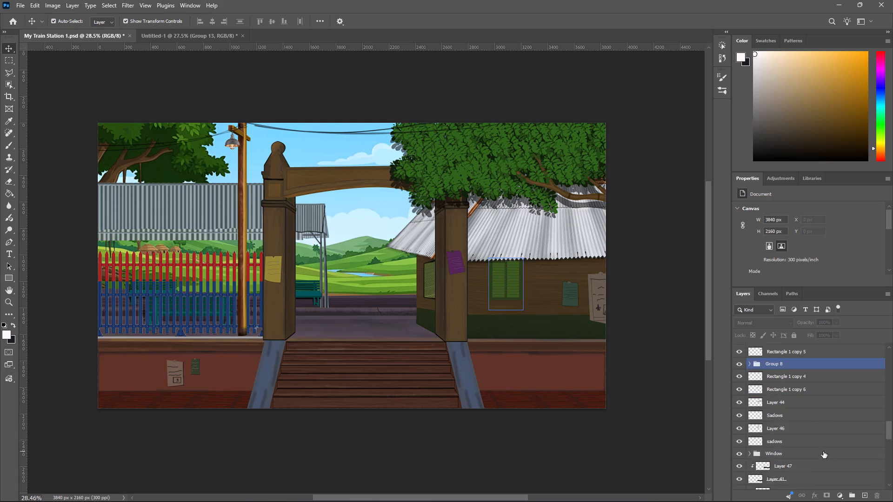
{"action": "scroll", "coordinate": [823, 451], "scroll_direction": "down", "scroll_amount": 20}
{"action": "scroll", "coordinate": [823, 451], "scroll_direction": "down", "scroll_amount": 16}
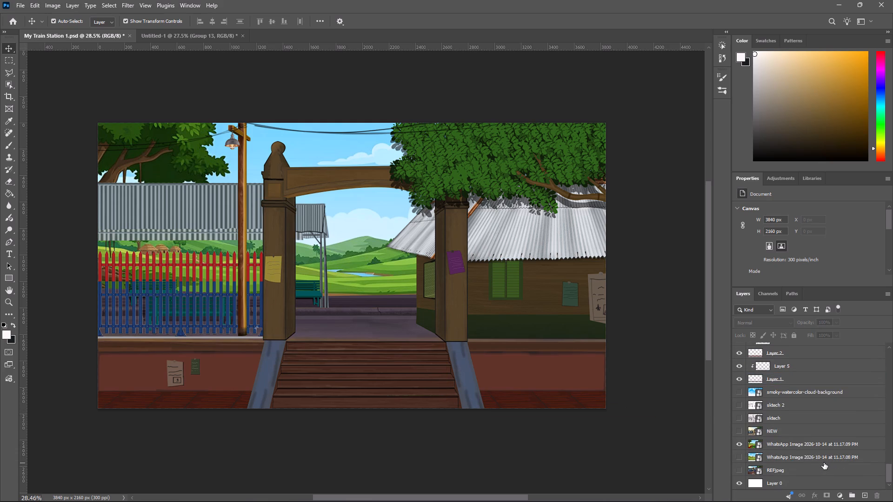
{"action": "left_click", "coordinate": [820, 483]}
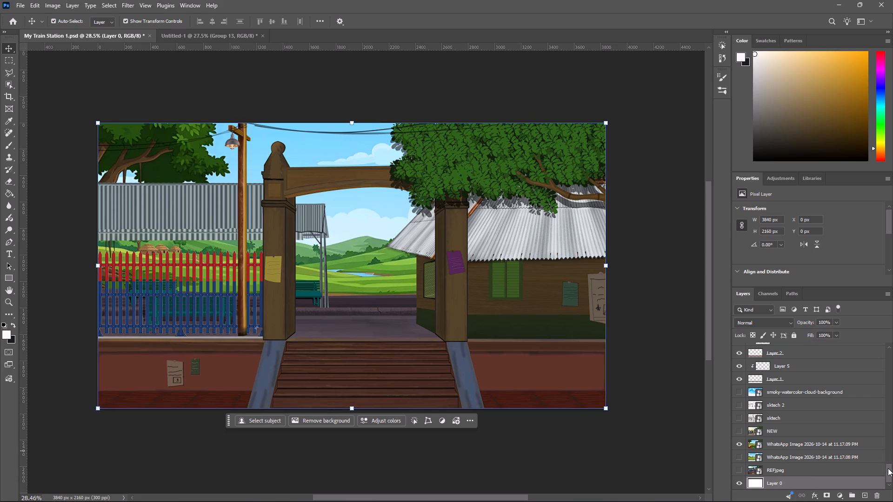
{"action": "left_click_drag", "start_coordinate": [888, 468], "coordinate": [892, 345], "text": "shift"}
{"action": "left_click", "coordinate": [790, 349], "text": "shift"}
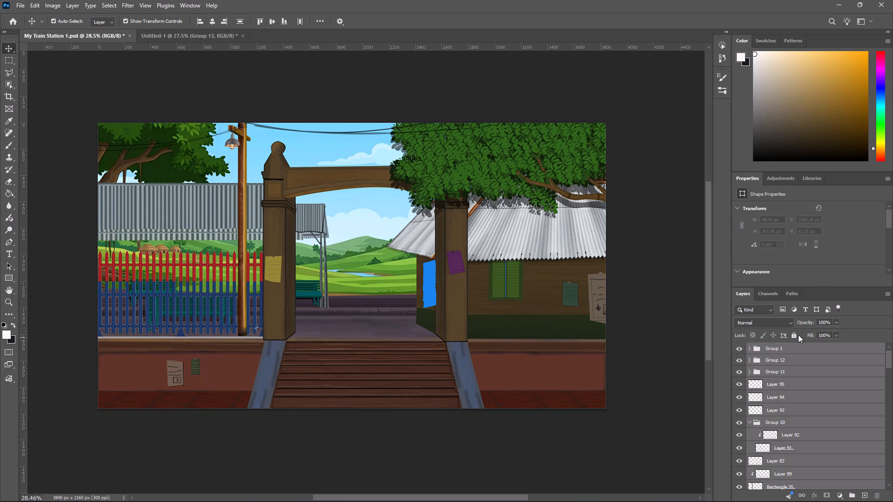
{"action": "left_click", "coordinate": [798, 335]}
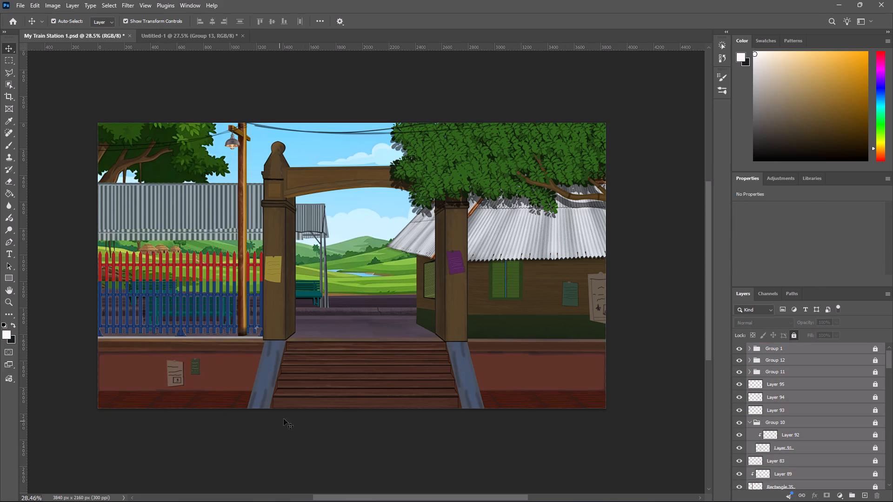
{"action": "left_click", "coordinate": [572, 482]}
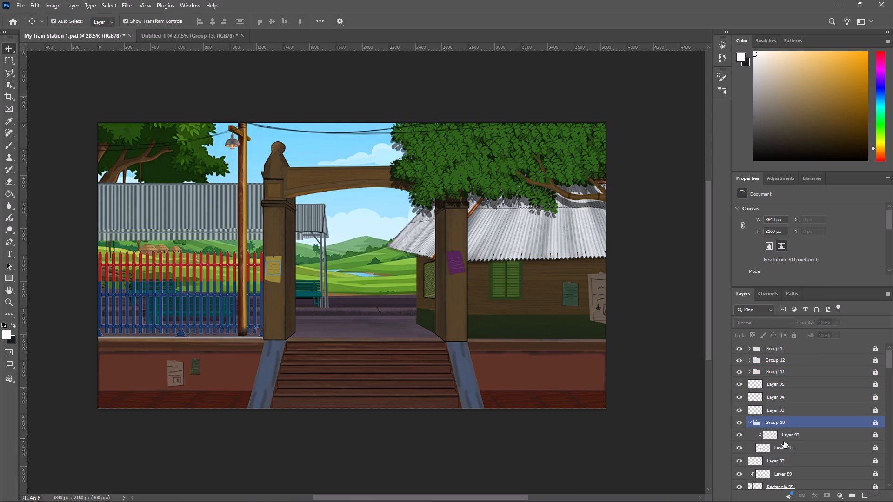
Look through the layer stack for the layer holding the red wall beside the steps, checking Layer 2 by toggling its visibility.
{"action": "scroll", "coordinate": [782, 478], "scroll_direction": "down", "scroll_amount": 3}
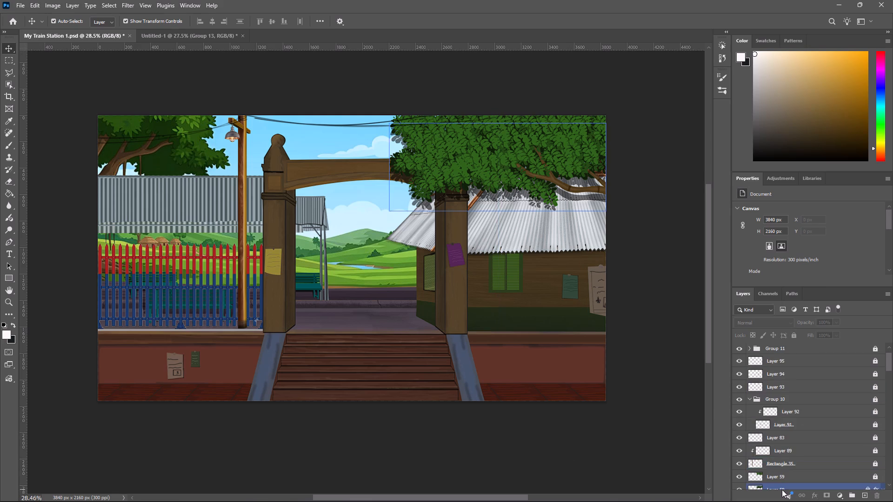
{"action": "scroll", "coordinate": [781, 490], "scroll_direction": "down", "scroll_amount": 5}
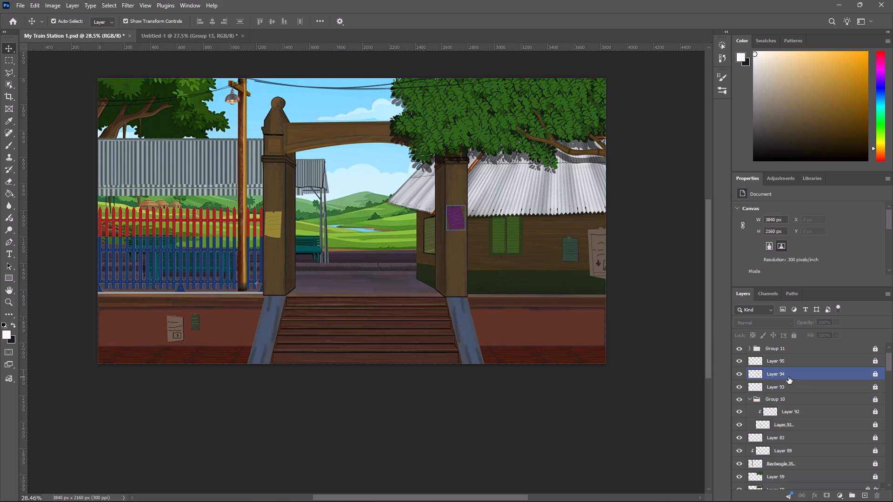
{"action": "scroll", "coordinate": [788, 403], "scroll_direction": "down", "scroll_amount": 12}
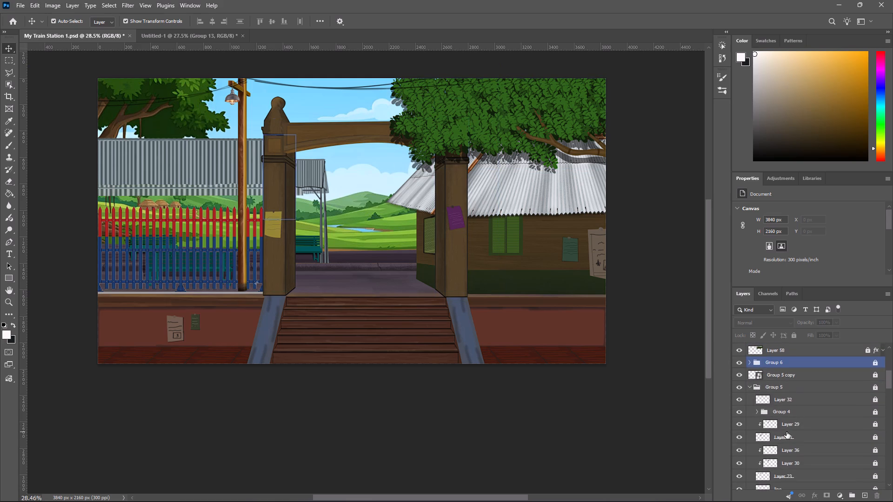
{"action": "scroll", "coordinate": [786, 432], "scroll_direction": "down", "scroll_amount": 10}
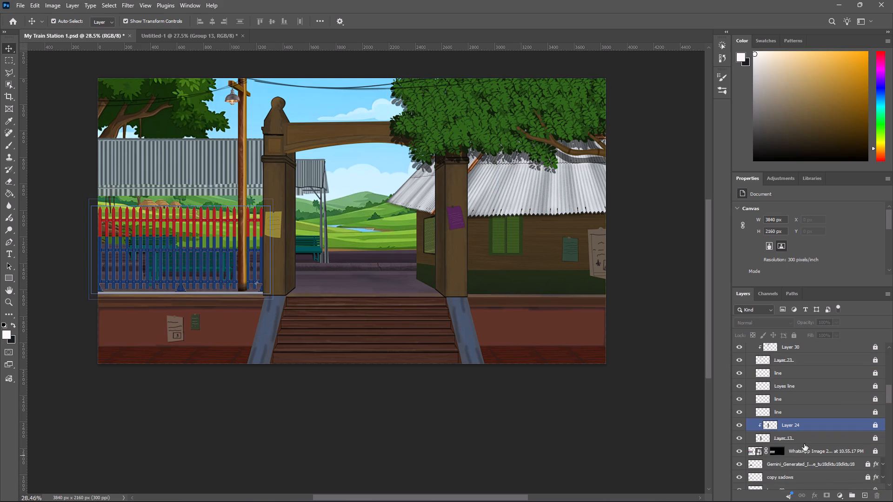
{"action": "scroll", "coordinate": [794, 479], "scroll_direction": "down", "scroll_amount": 6}
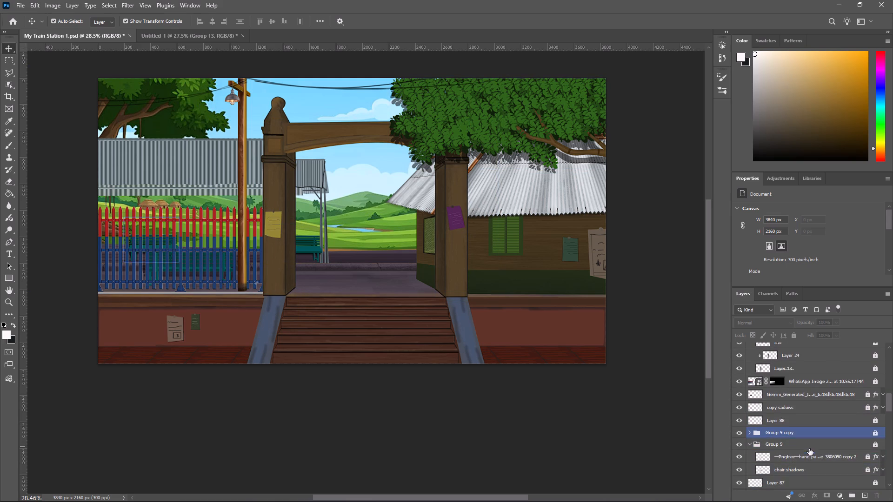
{"action": "scroll", "coordinate": [809, 449], "scroll_direction": "down", "scroll_amount": 3}
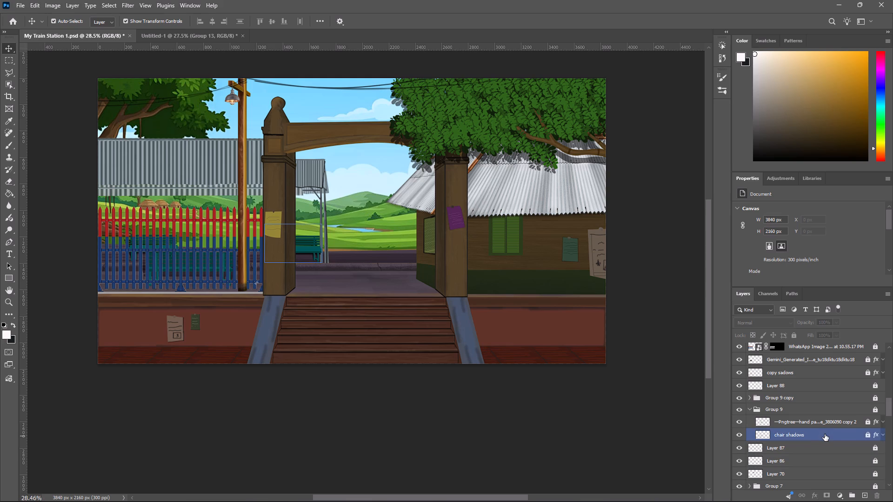
{"action": "scroll", "coordinate": [809, 486], "scroll_direction": "down", "scroll_amount": 19}
{"action": "scroll", "coordinate": [795, 438], "scroll_direction": "down", "scroll_amount": 7}
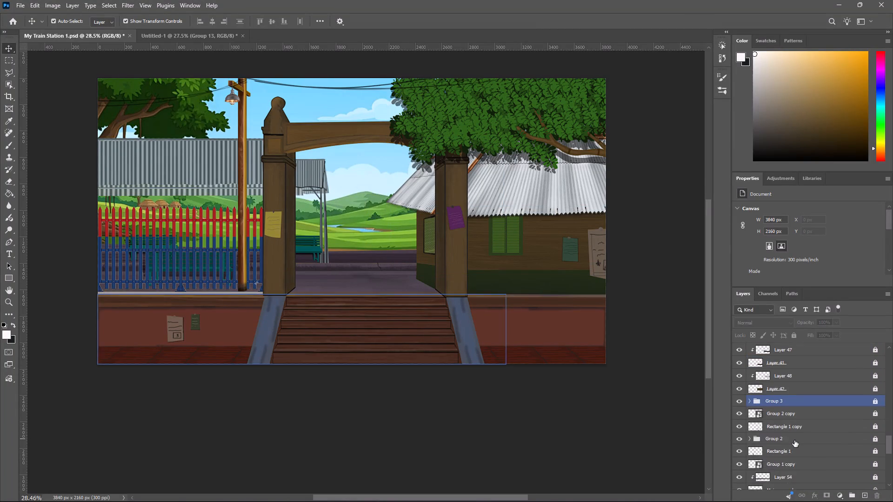
{"action": "scroll", "coordinate": [794, 440], "scroll_direction": "down", "scroll_amount": 3}
{"action": "scroll", "coordinate": [579, 443], "scroll_direction": "up", "scroll_amount": 5}
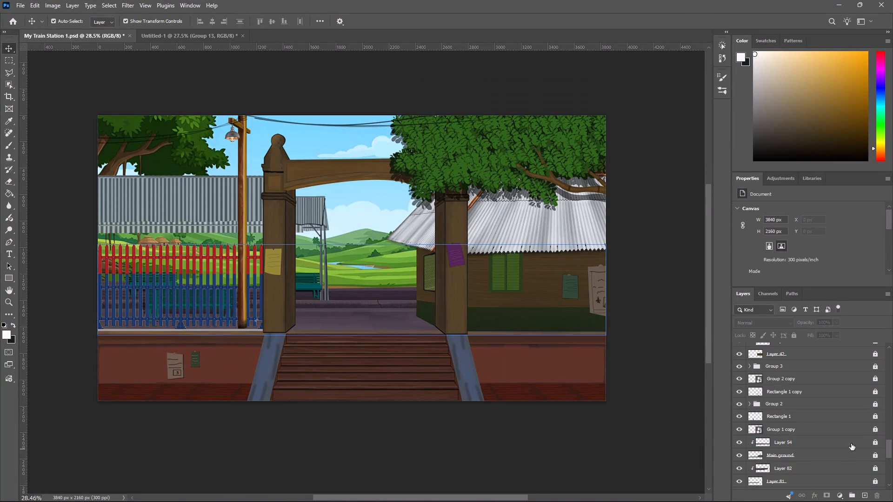
{"action": "scroll", "coordinate": [832, 418], "scroll_direction": "down", "scroll_amount": 12}
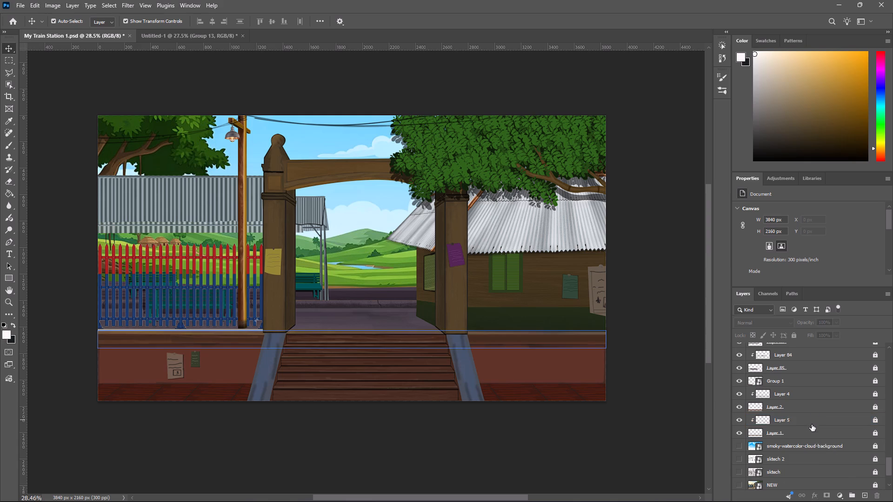
{"action": "scroll", "coordinate": [807, 465], "scroll_direction": "down", "scroll_amount": 2}
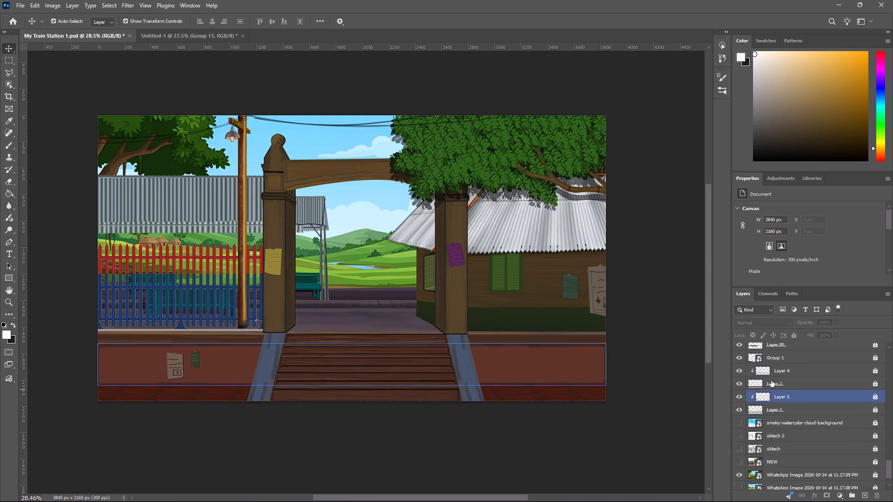
{"action": "left_click", "coordinate": [742, 385]}
{"action": "left_click", "coordinate": [742, 385]}
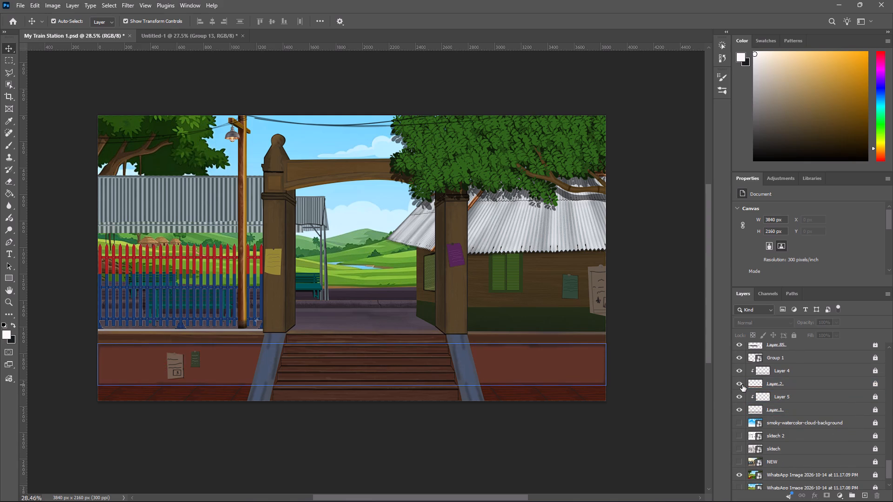
Add a new empty layer directly above Layer 2, clipped to the red wall, and unlock Layer 2.
{"action": "left_click", "coordinate": [797, 386]}
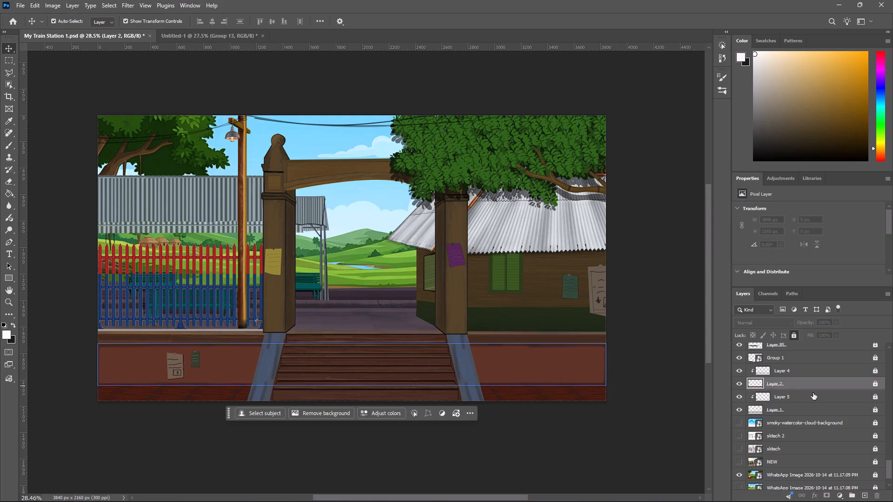
{"action": "left_click", "coordinate": [864, 495]}
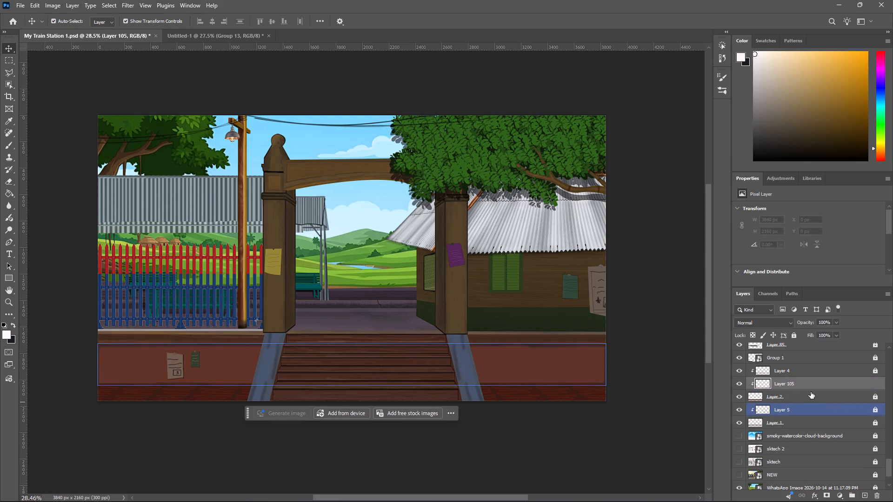
{"action": "left_click", "coordinate": [874, 396]}
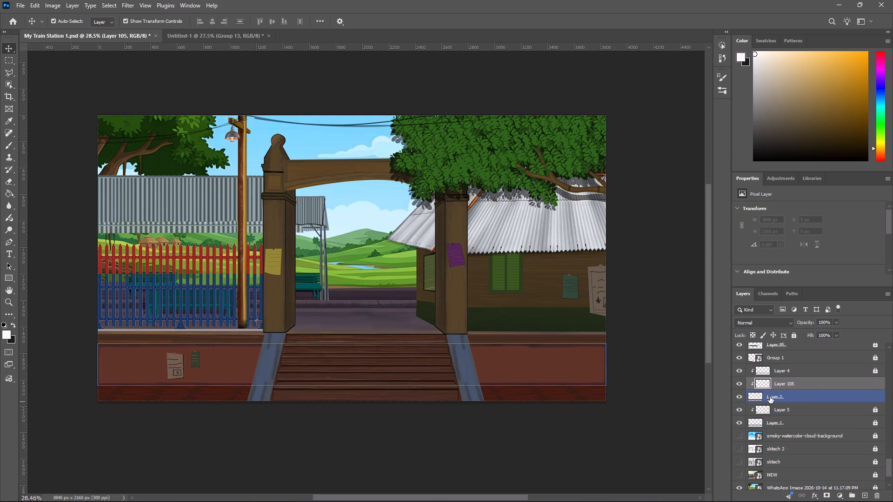
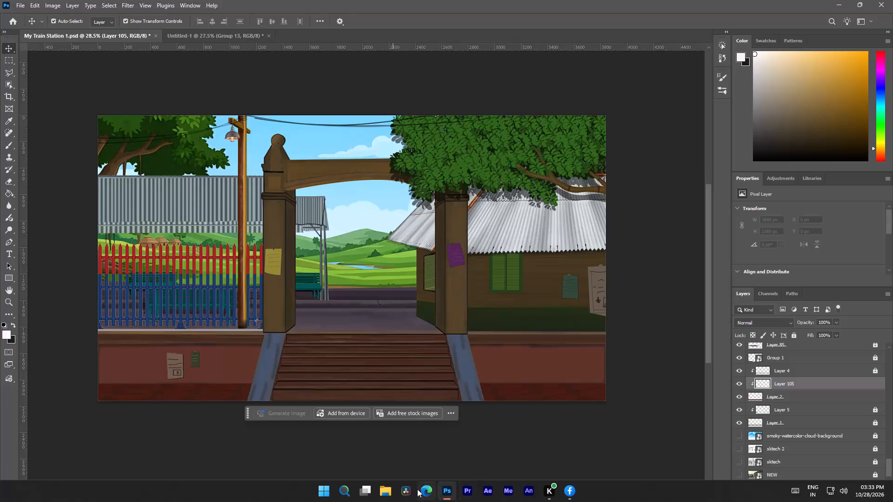
Switch to Google Chrome and open it with the profile that has the orange N avatar.
{"action": "left_click", "coordinate": [354, 489]}
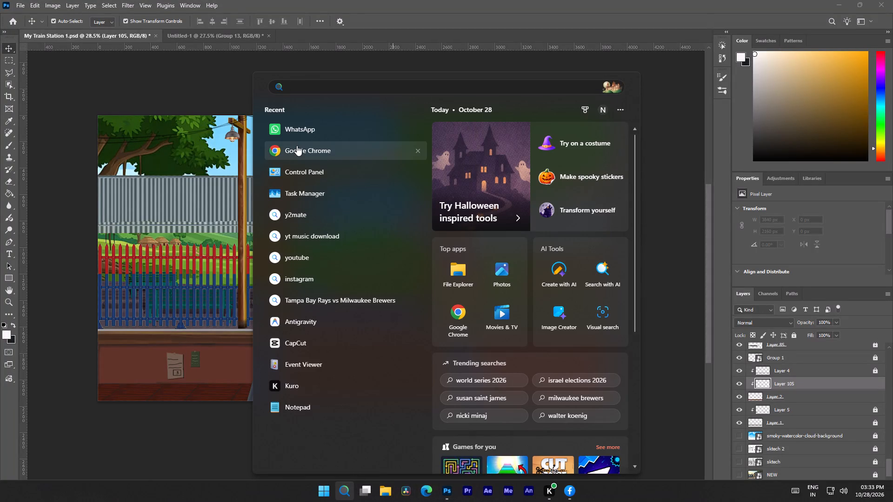
{"action": "left_click", "coordinate": [297, 145]}
{"action": "scroll", "coordinate": [409, 327], "scroll_direction": "down", "scroll_amount": 6}
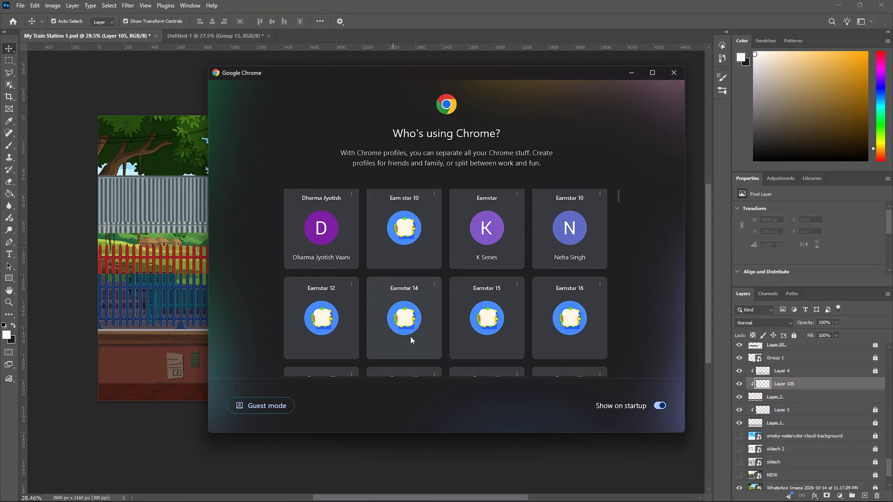
{"action": "scroll", "coordinate": [415, 324], "scroll_direction": "down", "scroll_amount": 19}
{"action": "scroll", "coordinate": [424, 317], "scroll_direction": "up", "scroll_amount": 3}
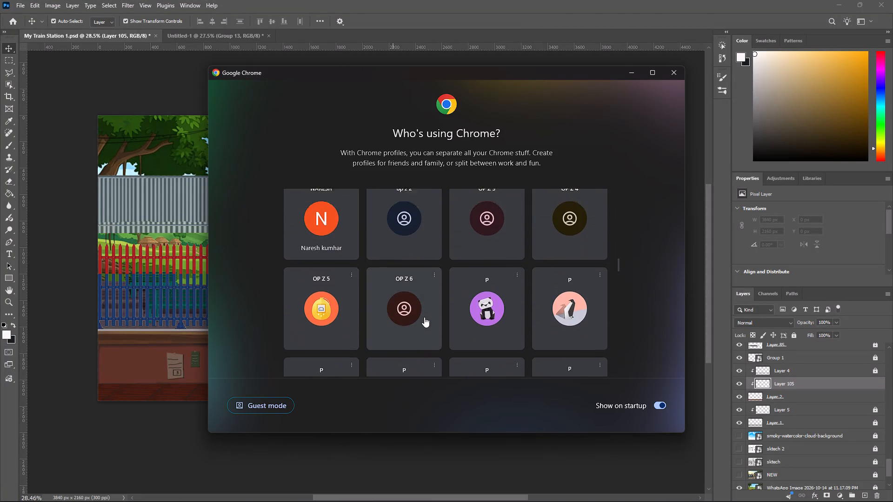
{"action": "scroll", "coordinate": [424, 317], "scroll_direction": "up", "scroll_amount": 1}
{"action": "scroll", "coordinate": [336, 357], "scroll_direction": "down", "scroll_amount": 4}
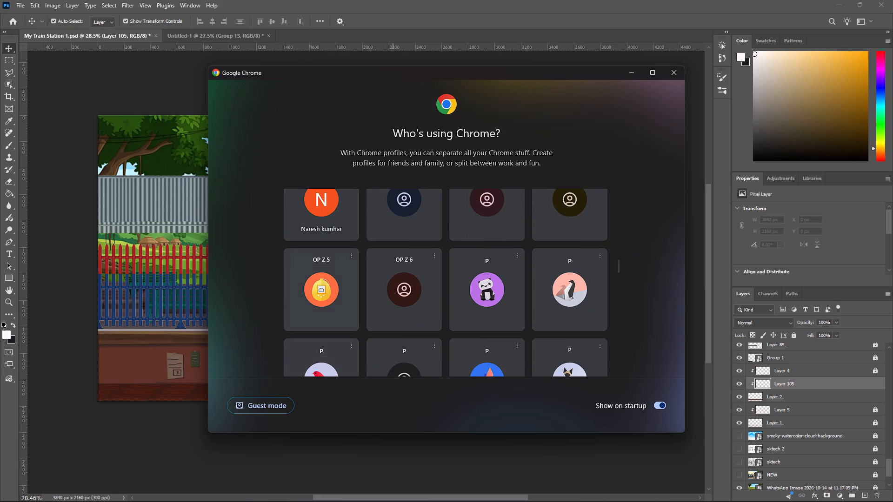
{"action": "left_click", "coordinate": [328, 205]}
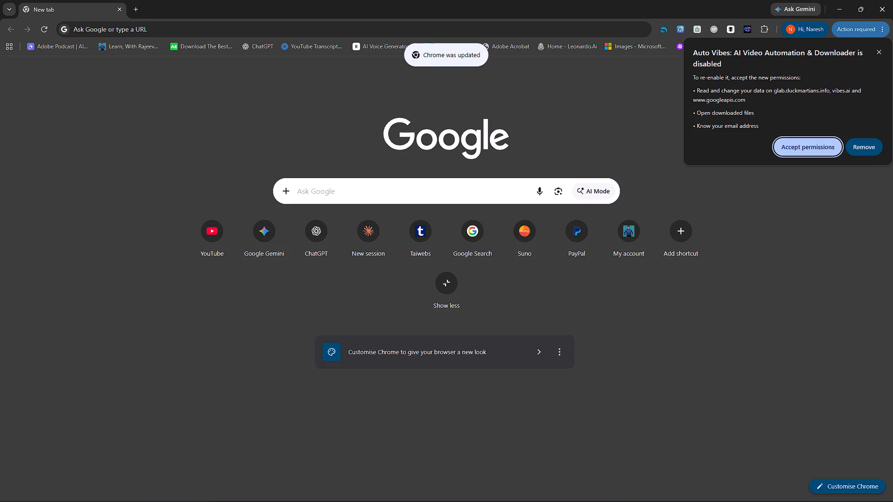
Search Google for "wall texture" and look through the results for a suitable texture source.
{"action": "left_click", "coordinate": [327, 196]}
{"action": "type", "text": "wail"}
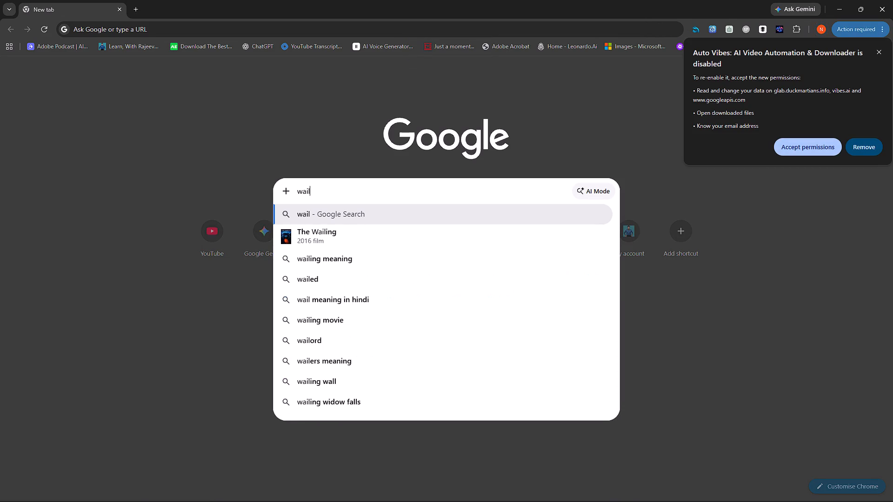
{"action": "key", "text": "BackSpace"}
{"action": "key", "text": "BackSpace"}
{"action": "type", "text": "ll"}
{"action": "key", "text": "space"}
{"action": "type", "text": "tex"}
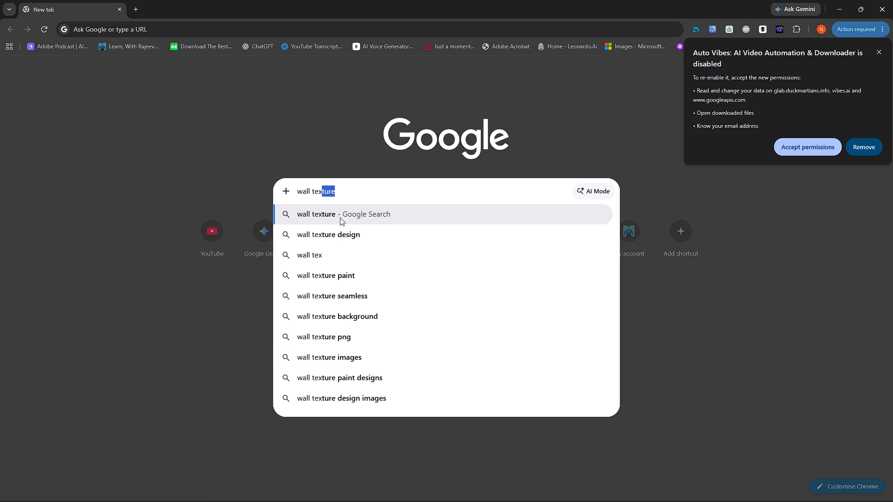
{"action": "left_click", "coordinate": [340, 215]}
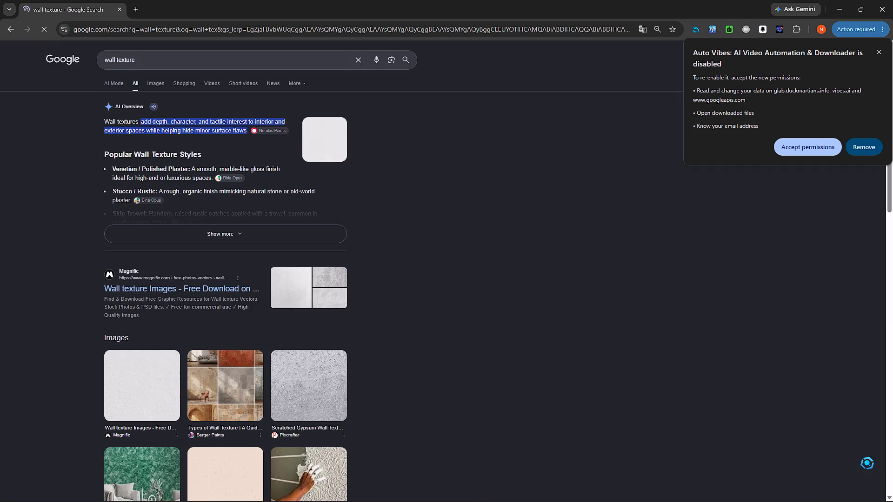
{"action": "scroll", "coordinate": [132, 273], "scroll_direction": "down", "scroll_amount": 5}
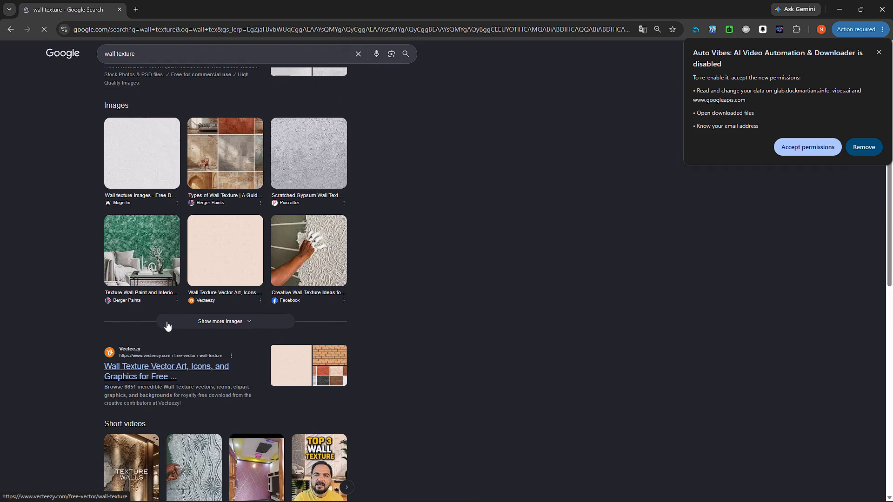
{"action": "scroll", "coordinate": [174, 238], "scroll_direction": "up", "scroll_amount": 6}
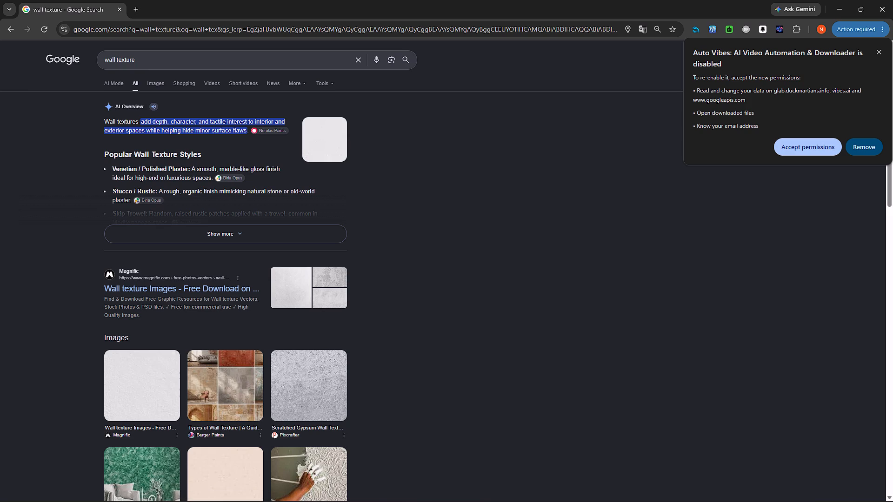
{"action": "scroll", "coordinate": [146, 60], "scroll_direction": "down", "scroll_amount": 6}
{"action": "scroll", "coordinate": [163, 277], "scroll_direction": "down", "scroll_amount": 8}
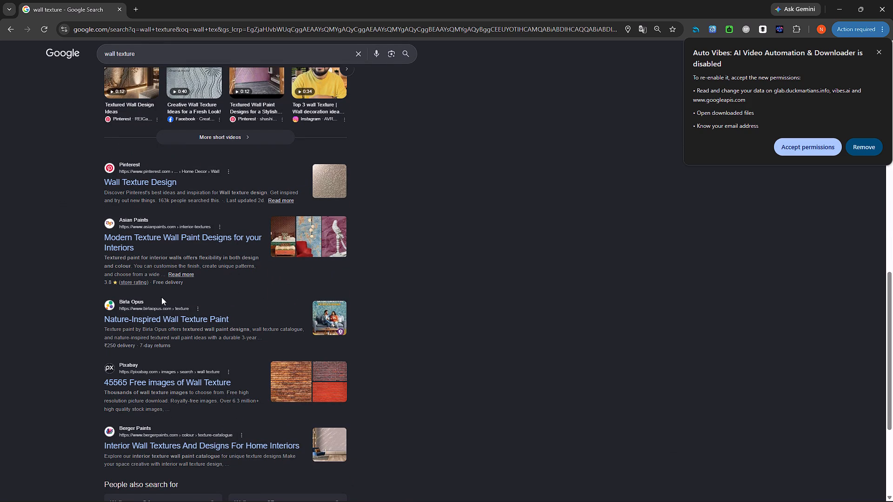
Shorten the Google search to "texture" and open the Texturelabs result, Free Textures, Tutorials, and More.
{"action": "left_click_drag", "start_coordinate": [117, 56], "coordinate": [93, 56]}
{"action": "key", "text": "Return"}
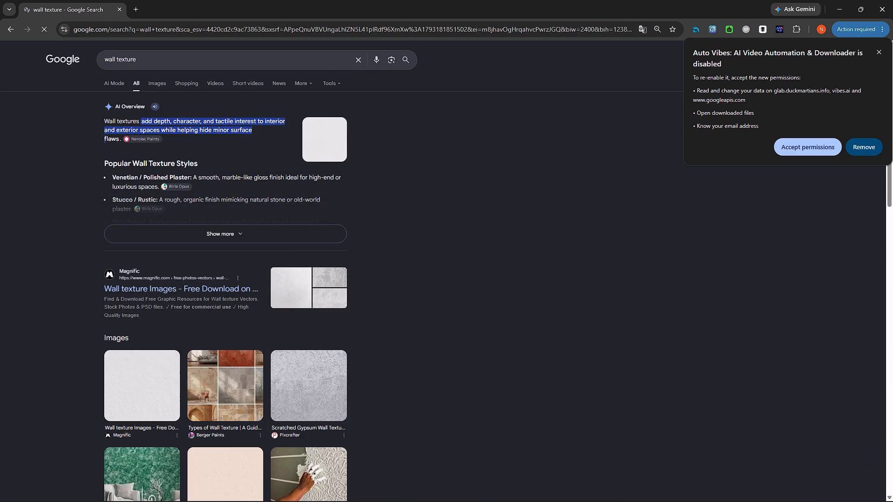
{"action": "left_click_drag", "start_coordinate": [114, 59], "coordinate": [84, 59]}
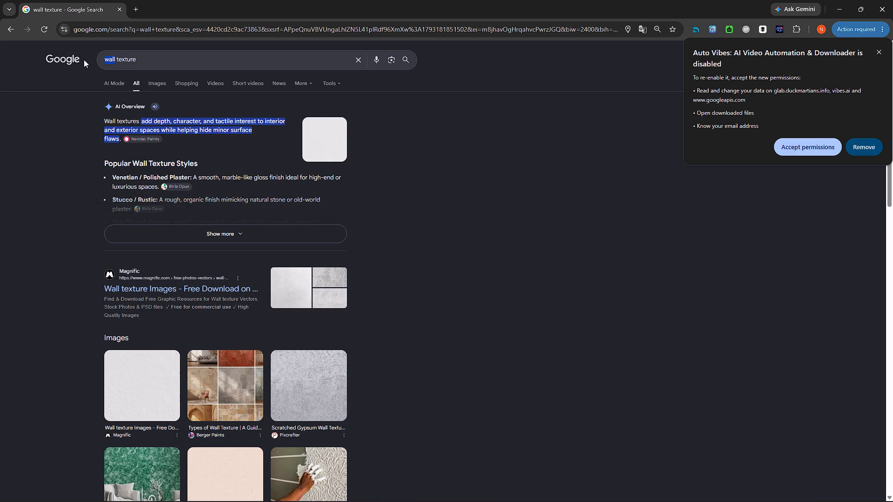
{"action": "key", "text": "BackSpace"}
{"action": "key", "text": "Return"}
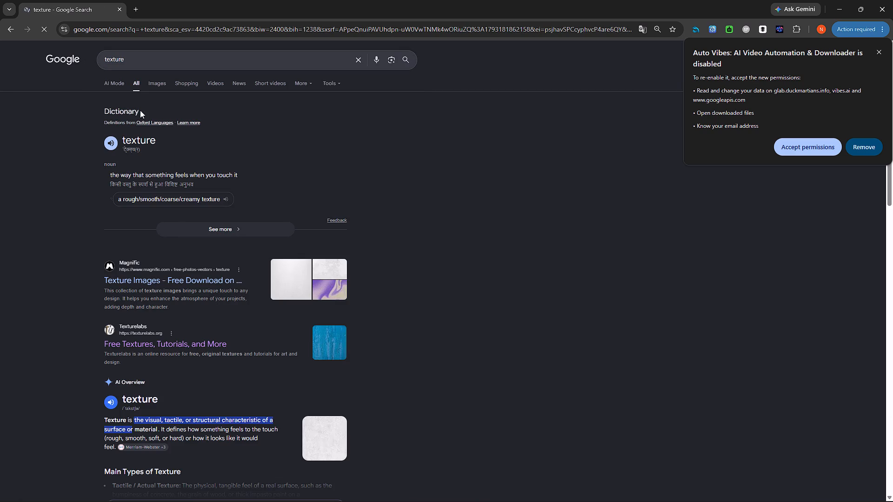
{"action": "scroll", "coordinate": [167, 221], "scroll_direction": "down", "scroll_amount": 2}
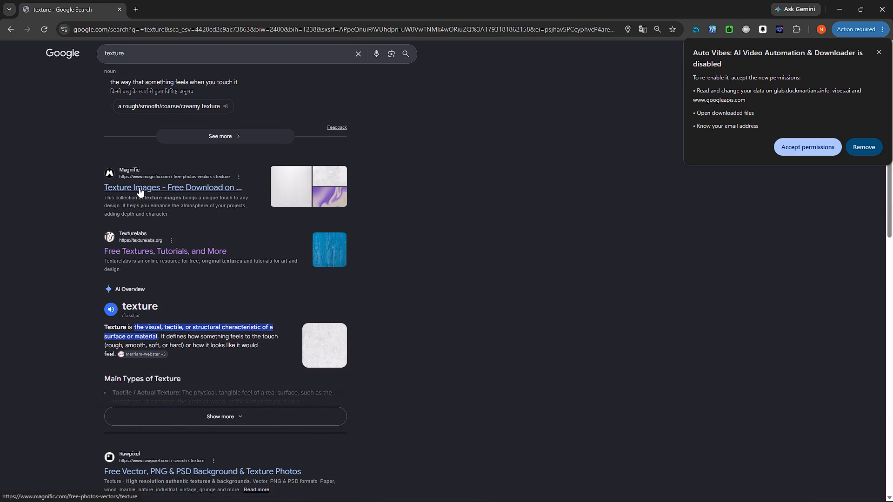
{"action": "scroll", "coordinate": [140, 207], "scroll_direction": "down", "scroll_amount": 1}
{"action": "left_click", "coordinate": [143, 205]}
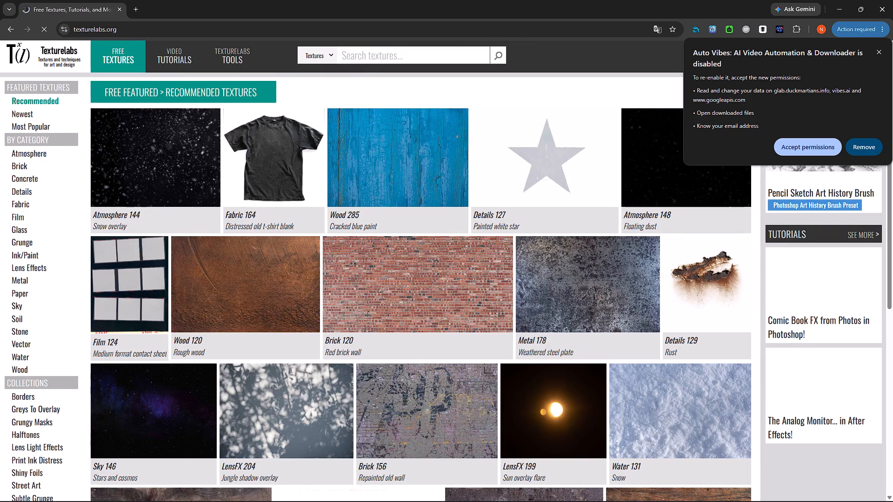
Search the Texturelabs texture library for "wall".
{"action": "left_click", "coordinate": [361, 52]}
{"action": "type", "text": "wa"}
{"action": "type", "text": "ll"}
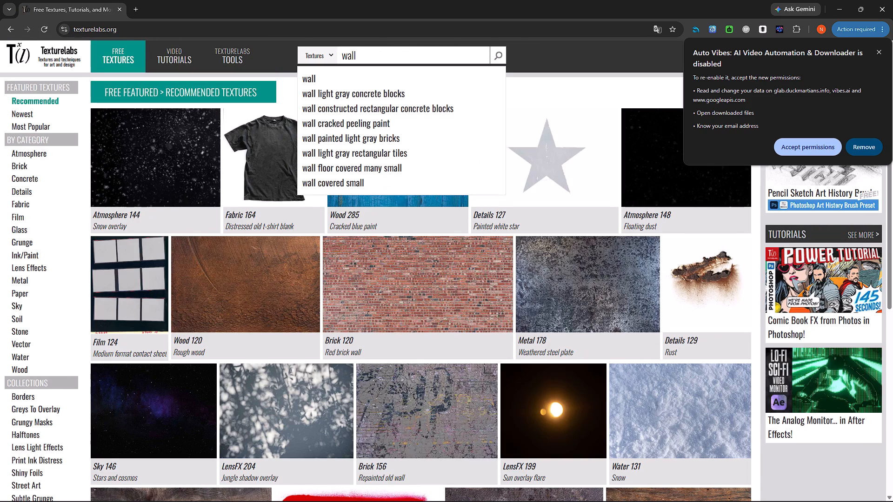
{"action": "key", "text": "Return"}
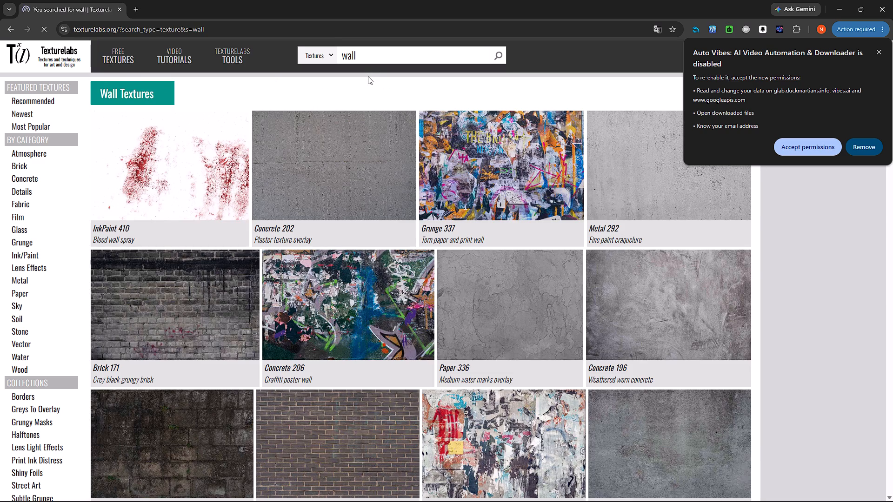
Browse the wall textures and download Brick 166 (Round stones wall) as the x large JPG.
{"action": "scroll", "coordinate": [460, 163], "scroll_direction": "down", "scroll_amount": 4}
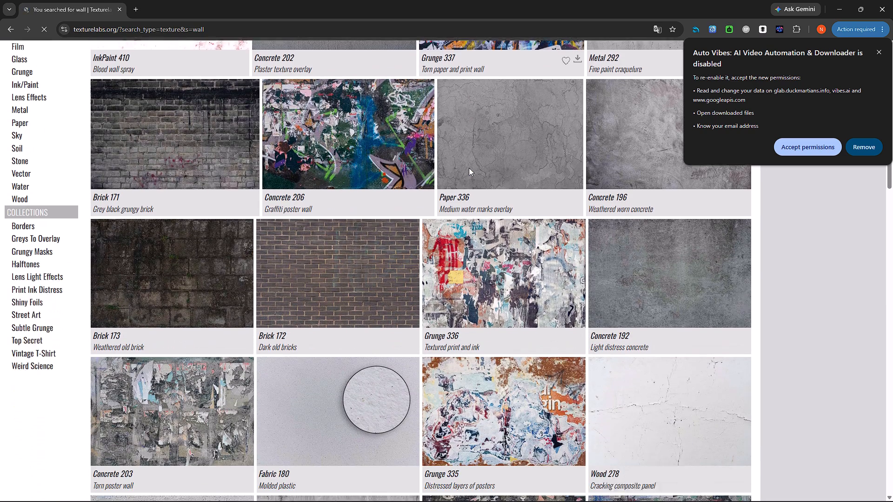
{"action": "scroll", "coordinate": [469, 168], "scroll_direction": "down", "scroll_amount": 4}
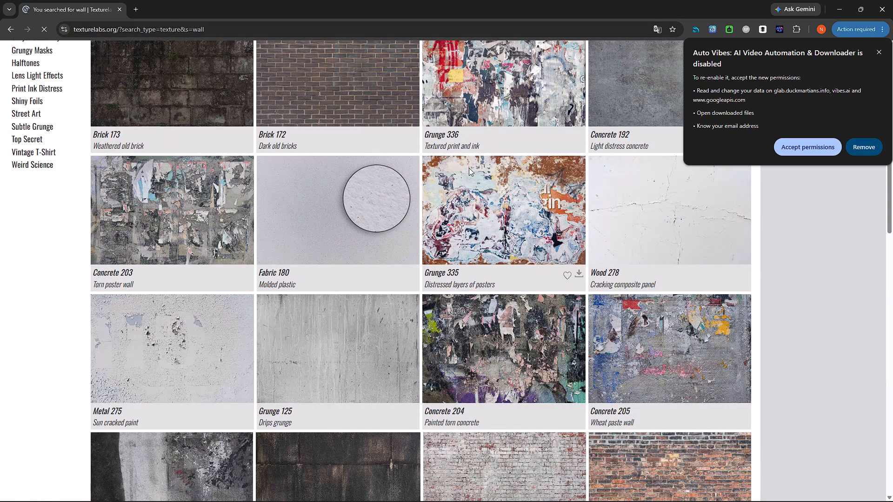
{"action": "scroll", "coordinate": [469, 168], "scroll_direction": "down", "scroll_amount": 4}
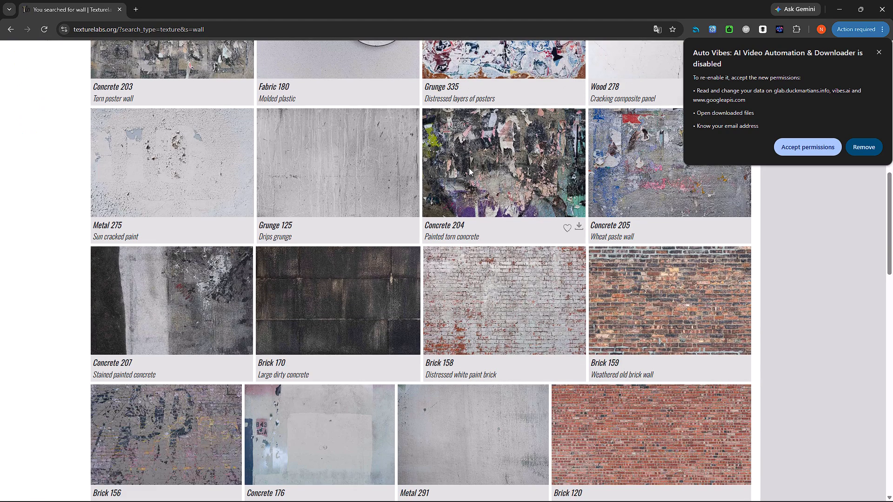
{"action": "scroll", "coordinate": [469, 168], "scroll_direction": "down", "scroll_amount": 4}
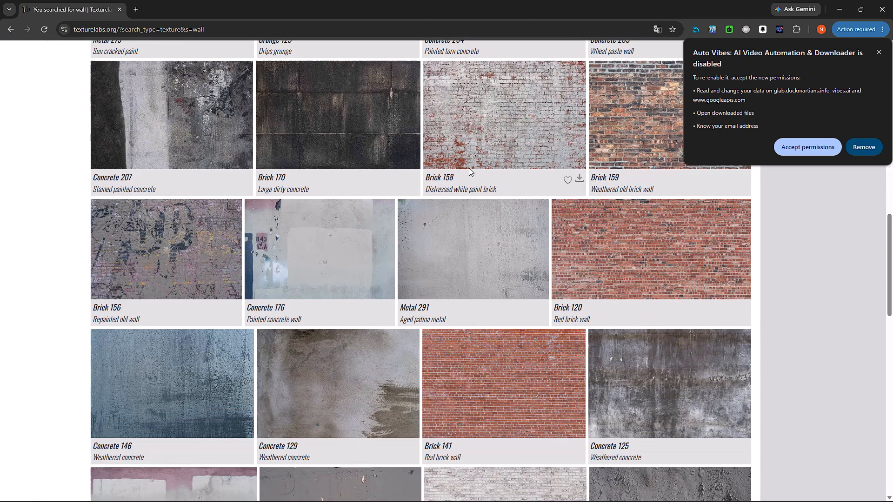
{"action": "scroll", "coordinate": [469, 168], "scroll_direction": "down", "scroll_amount": 2}
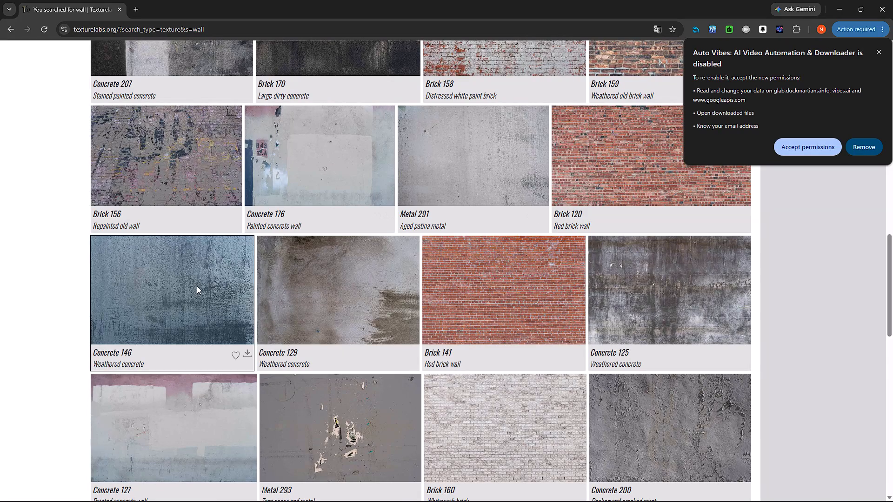
{"action": "scroll", "coordinate": [625, 298], "scroll_direction": "down", "scroll_amount": 6}
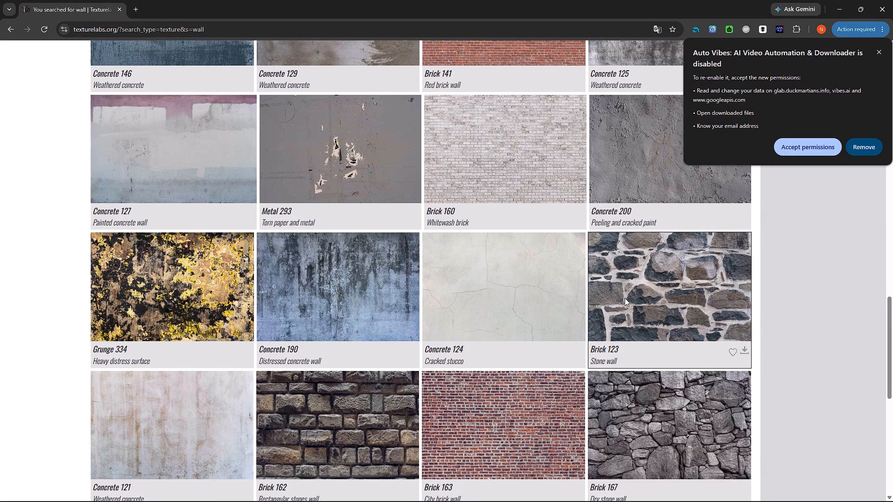
{"action": "scroll", "coordinate": [432, 268], "scroll_direction": "down", "scroll_amount": 4}
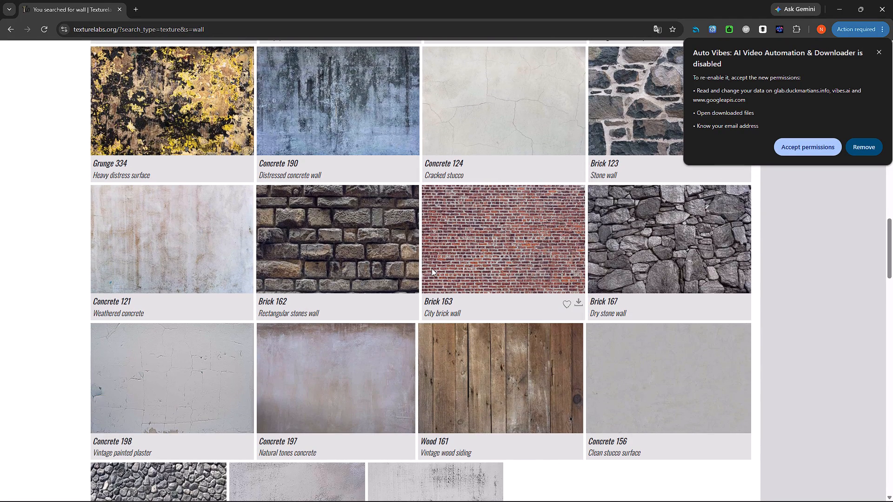
{"action": "scroll", "coordinate": [432, 268], "scroll_direction": "down", "scroll_amount": 4}
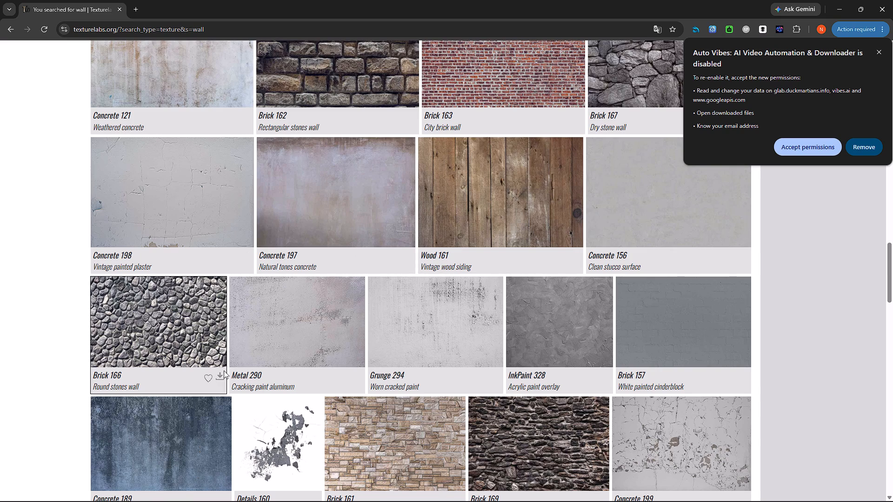
{"action": "left_click", "coordinate": [220, 376]}
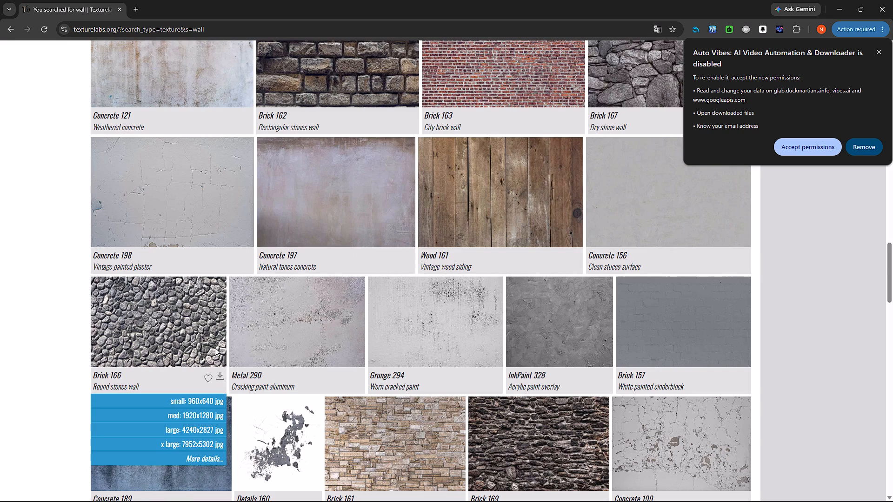
{"action": "left_click", "coordinate": [206, 441]}
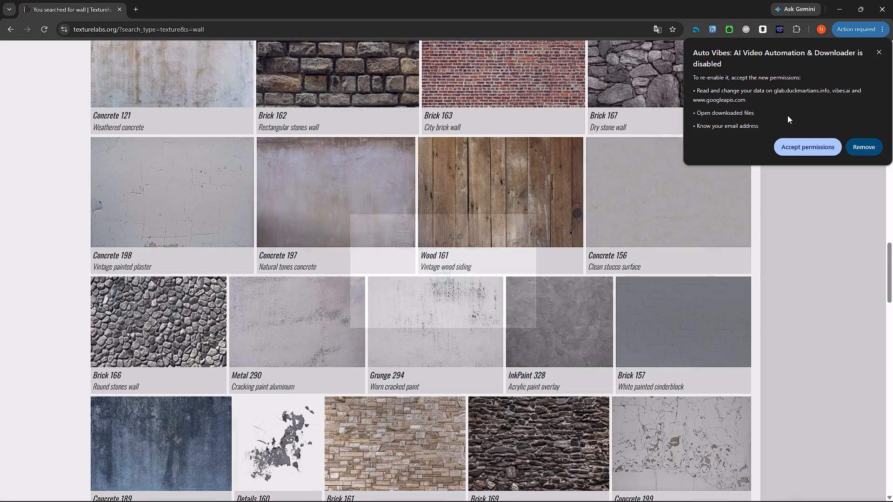
Dismiss the disabled extension's permissions notice without accepting the permissions or removing the extension.
{"action": "left_click", "coordinate": [881, 50]}
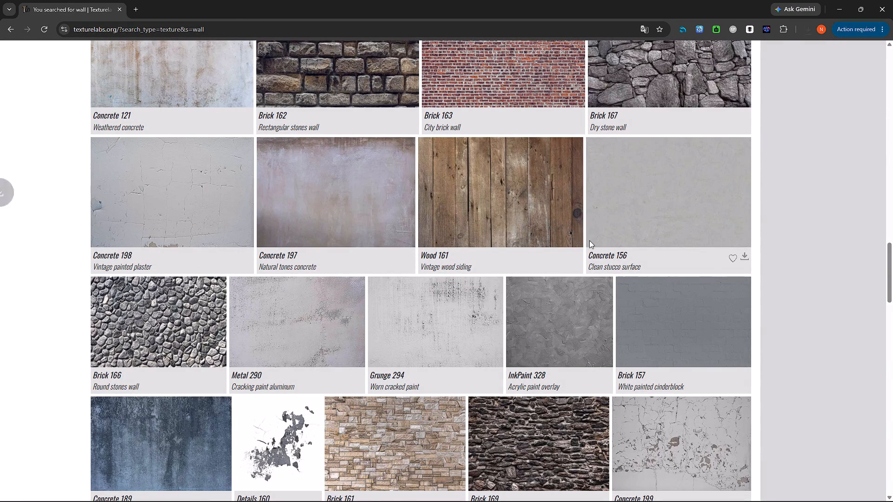
Find the weathered concrete texture Concrete 125 among the wall textures and download the large 4240x2832 JPG.
{"action": "scroll", "coordinate": [589, 240], "scroll_direction": "up", "scroll_amount": 1}
{"action": "scroll", "coordinate": [503, 234], "scroll_direction": "up", "scroll_amount": 5}
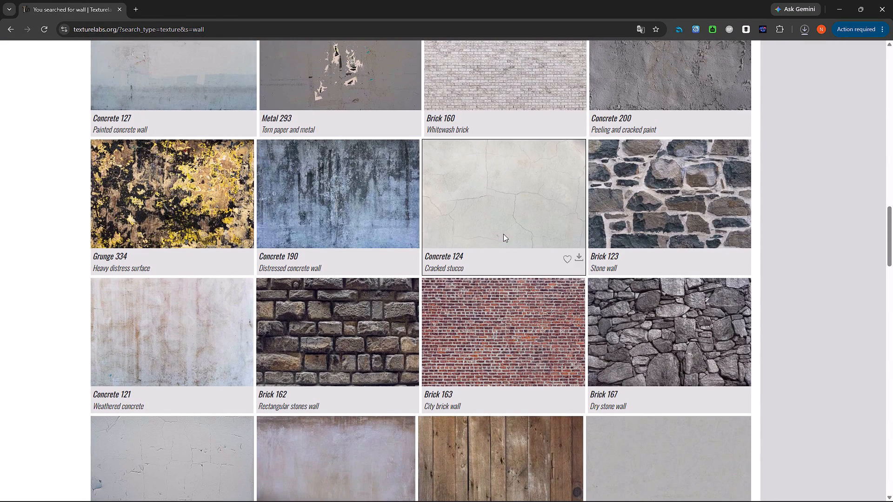
{"action": "scroll", "coordinate": [503, 234], "scroll_direction": "up", "scroll_amount": 4}
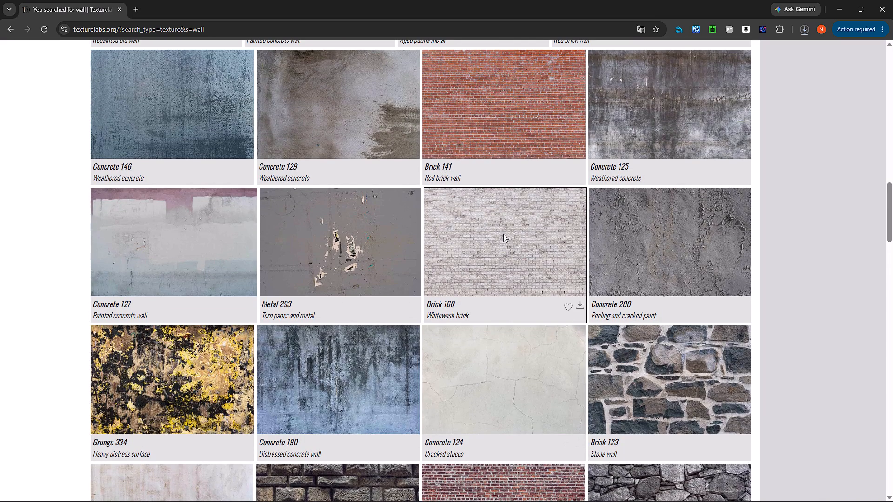
{"action": "scroll", "coordinate": [510, 238], "scroll_direction": "up", "scroll_amount": 2}
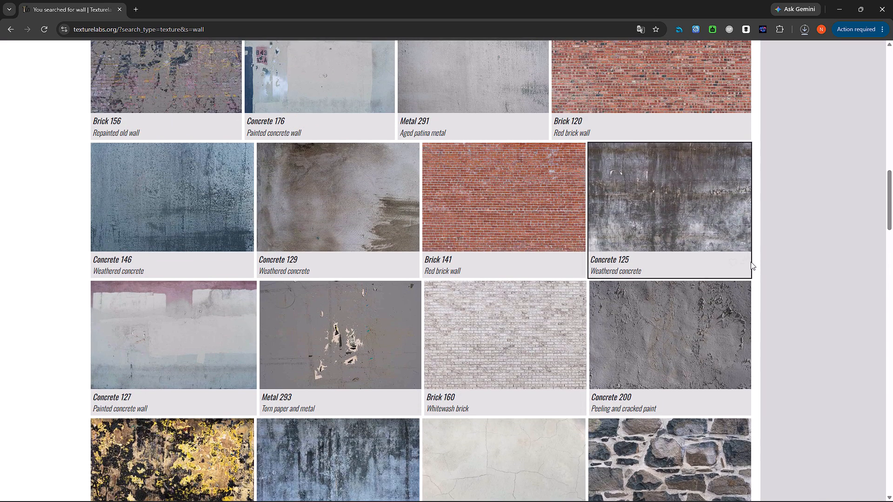
{"action": "left_click", "coordinate": [747, 261]}
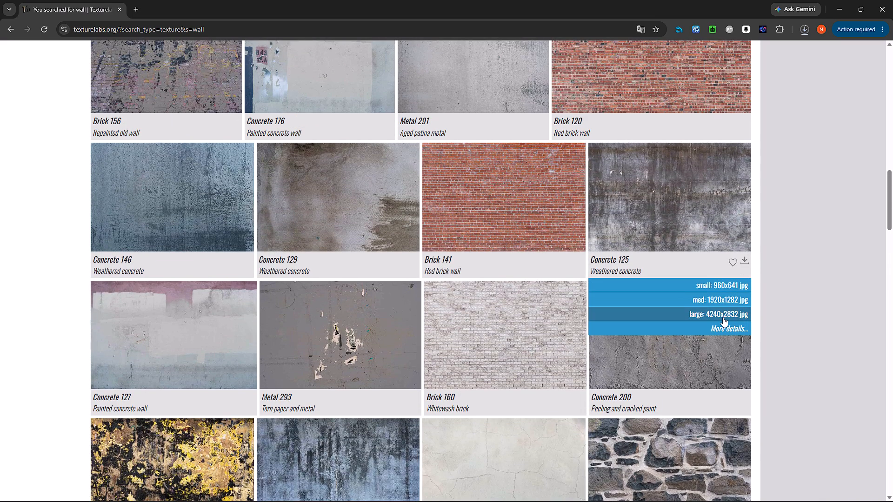
{"action": "left_click", "coordinate": [723, 317]}
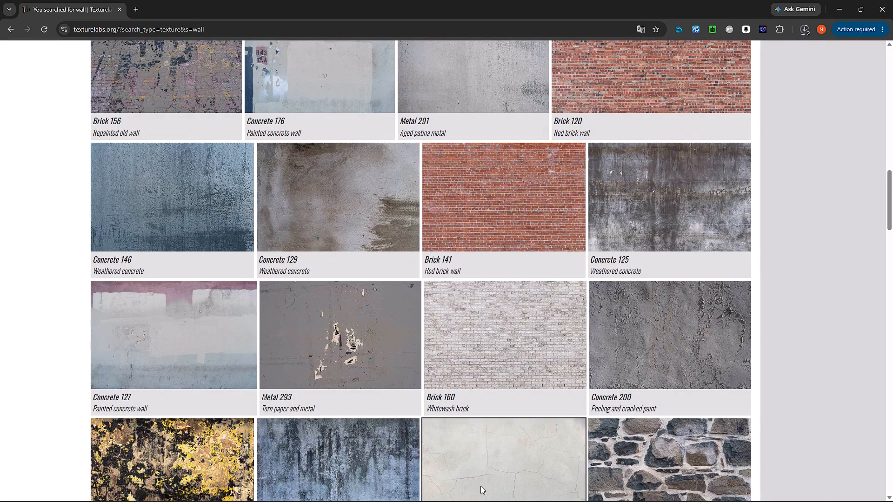